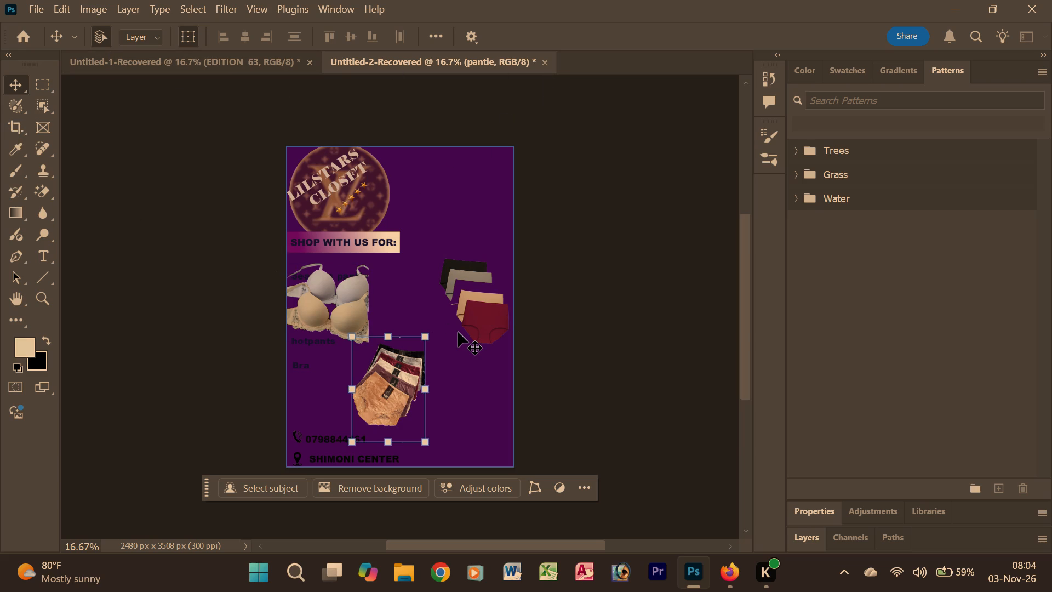
# Create a new portrait A4 document, 210 x 297 mm at 300 ppi in RGB colour with a white background.
pyautogui.hotkey('ctrl', 'n')
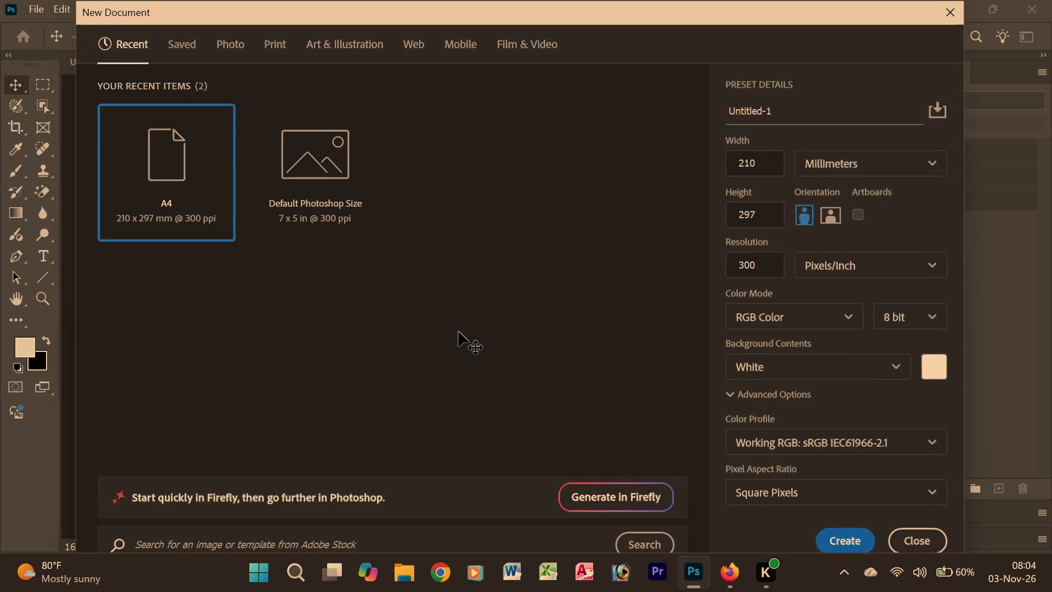
pyautogui.click(853, 540)
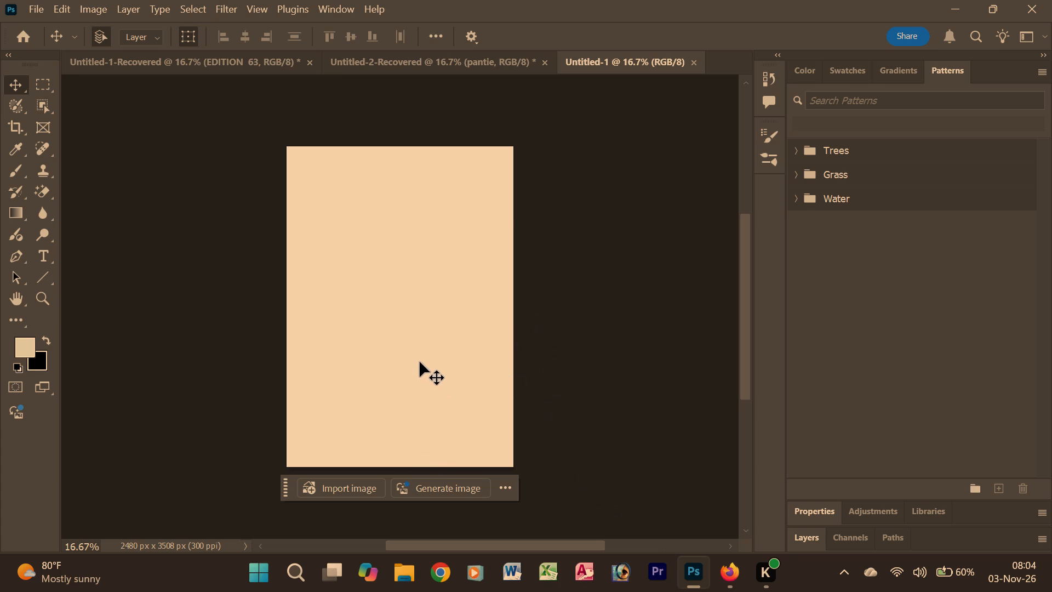
# Unlock the Background layer of the new document so it becomes a regular layer.
pyautogui.scroll(-1, 420, 362)
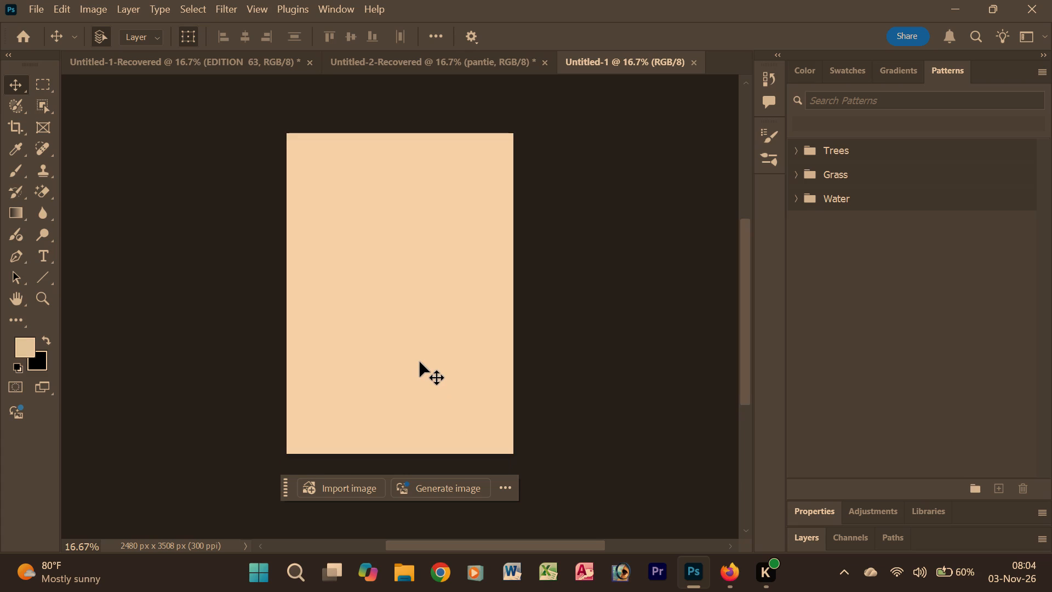
pyautogui.scroll(1, 420, 362)
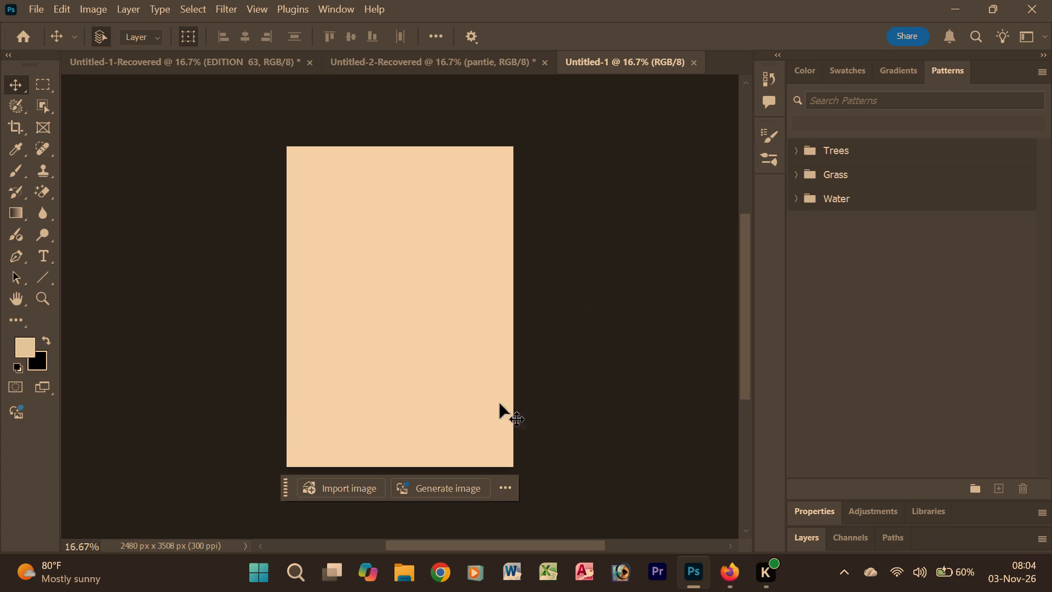
pyautogui.click(372, 374)
pyautogui.click(813, 538)
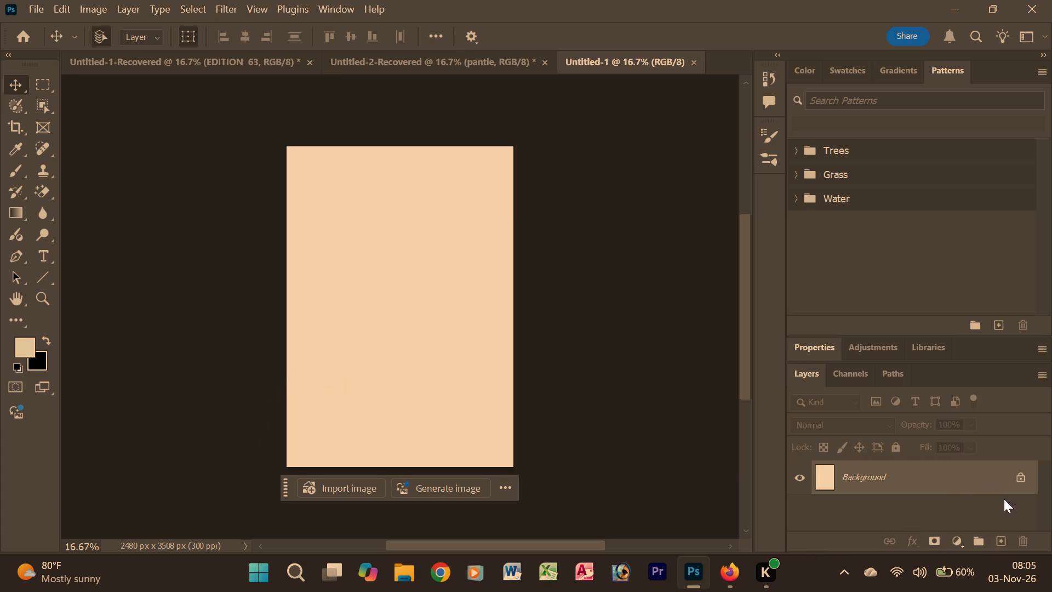
pyautogui.click(1022, 476)
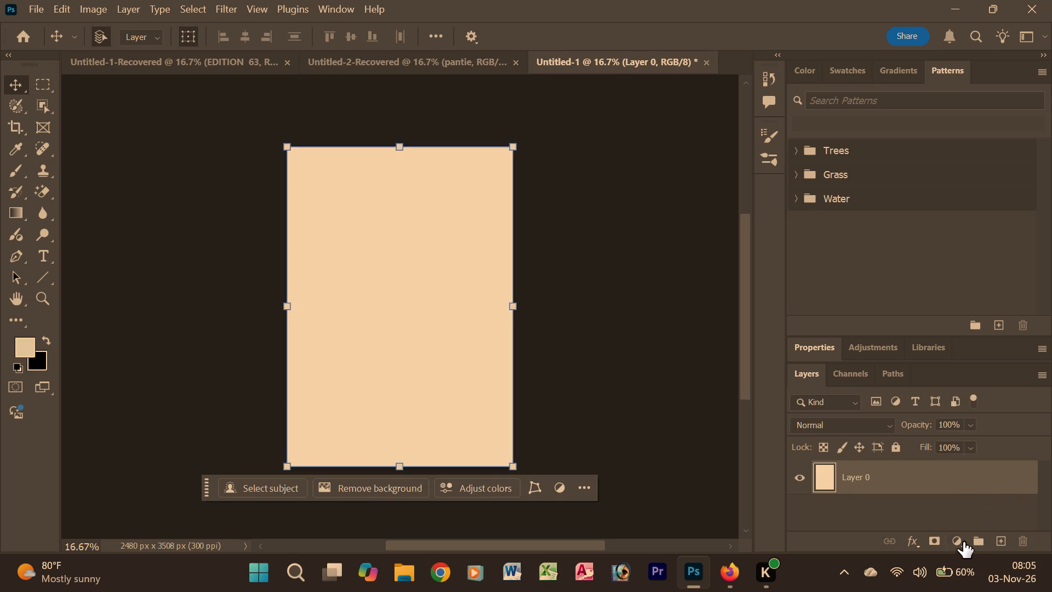
# Add a Solid Color fill layer in green #168760 above the unlocked base layer.
pyautogui.click(957, 544)
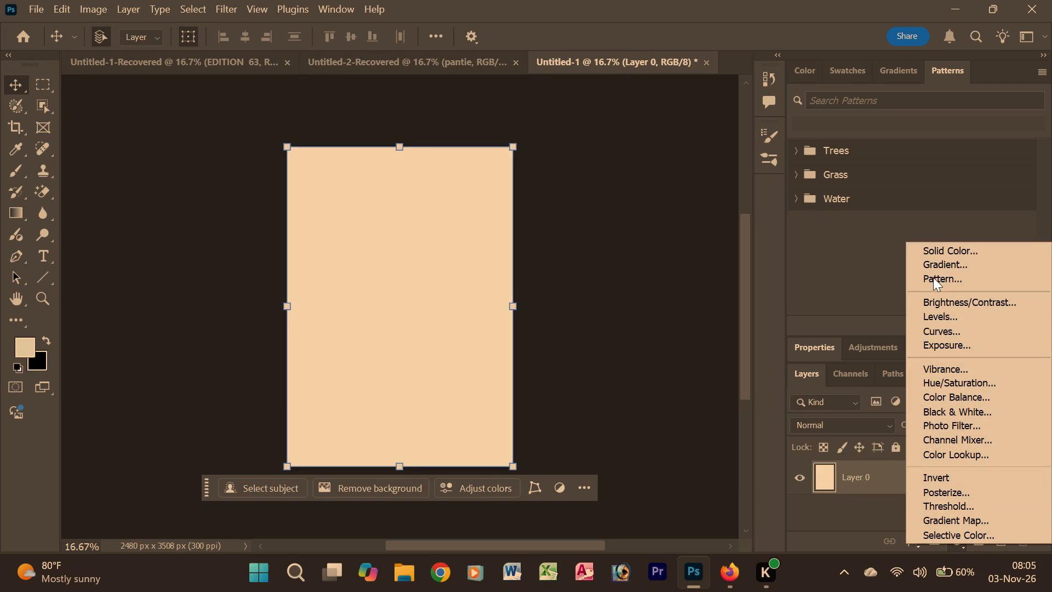
pyautogui.click(961, 254)
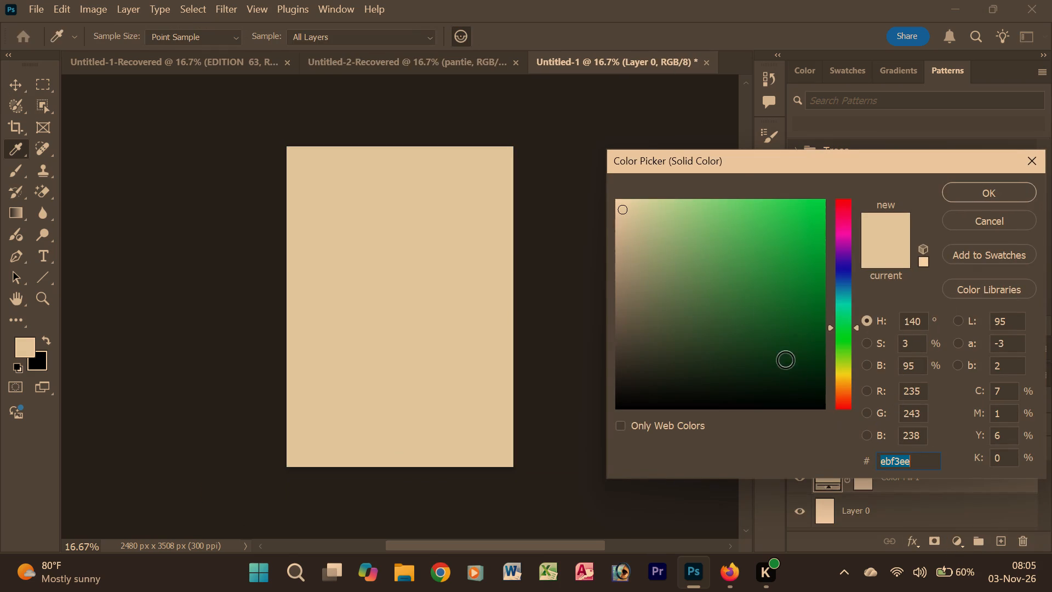
pyautogui.click(793, 255)
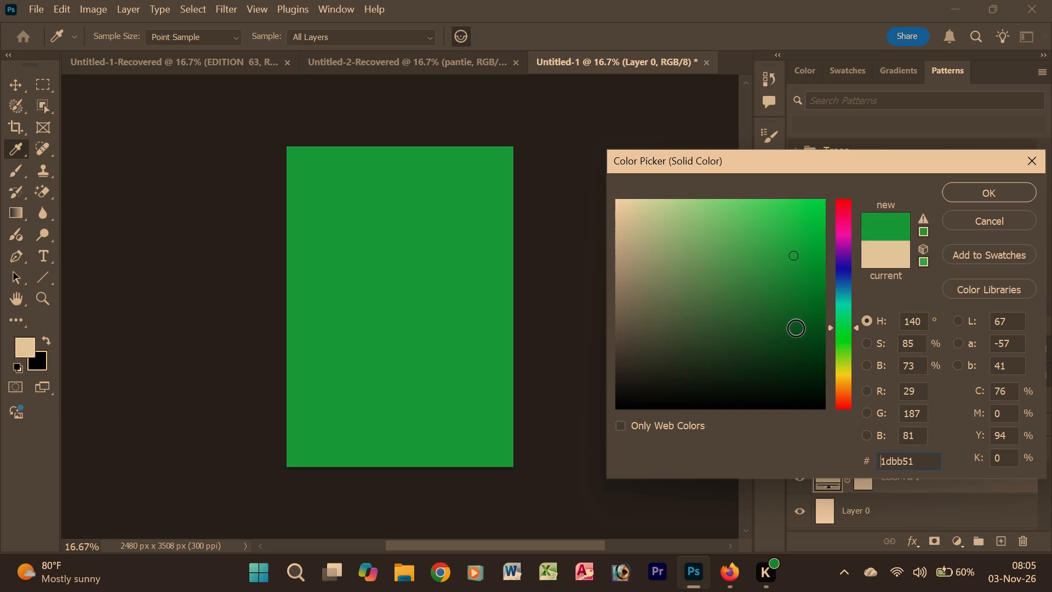
pyautogui.click(796, 328)
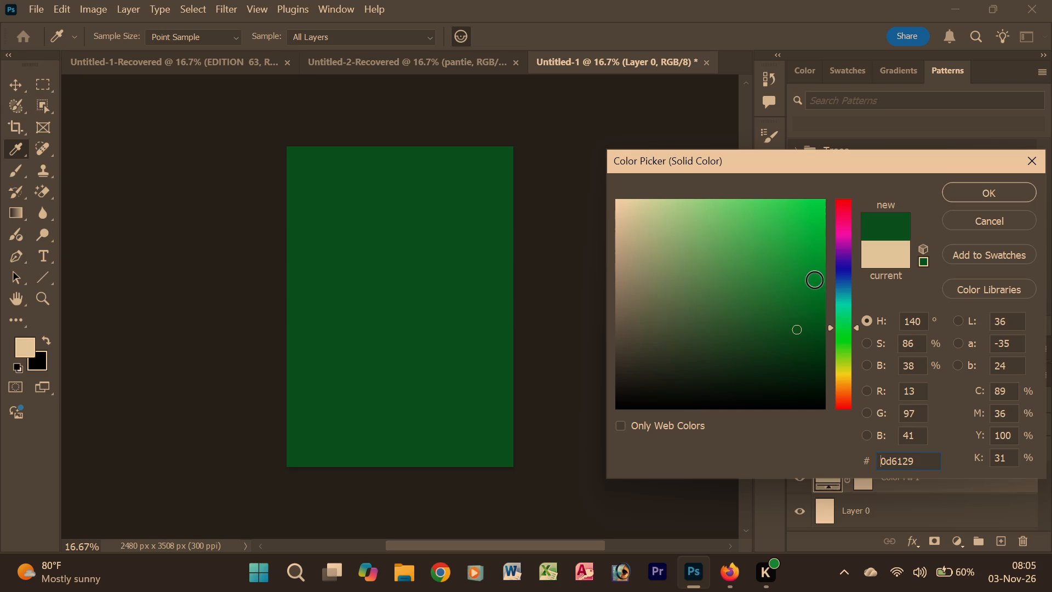
pyautogui.click(815, 280)
pyautogui.click(843, 317)
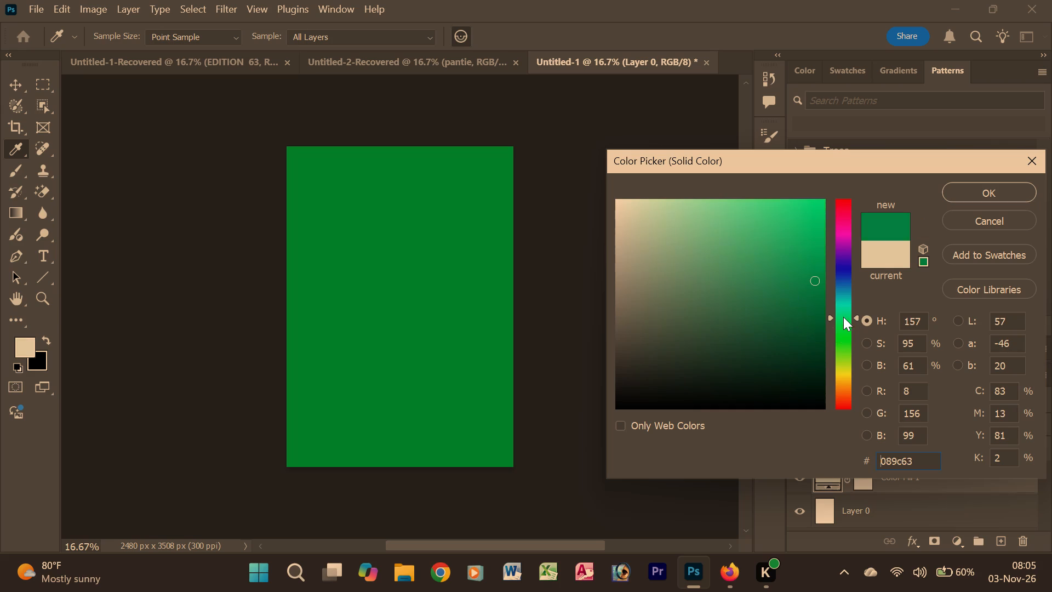
pyautogui.click(783, 332)
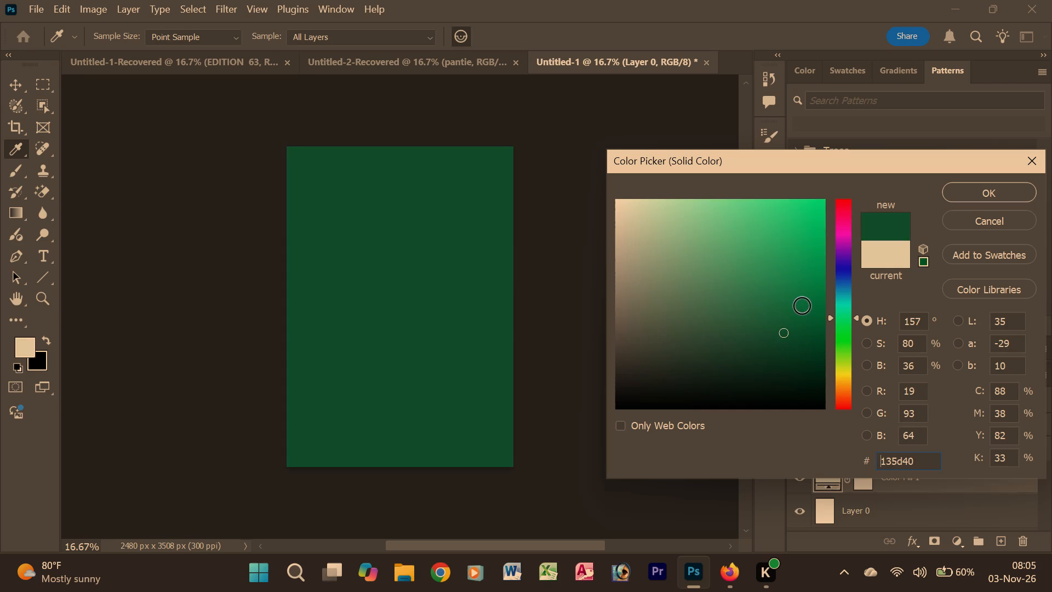
pyautogui.click(802, 288)
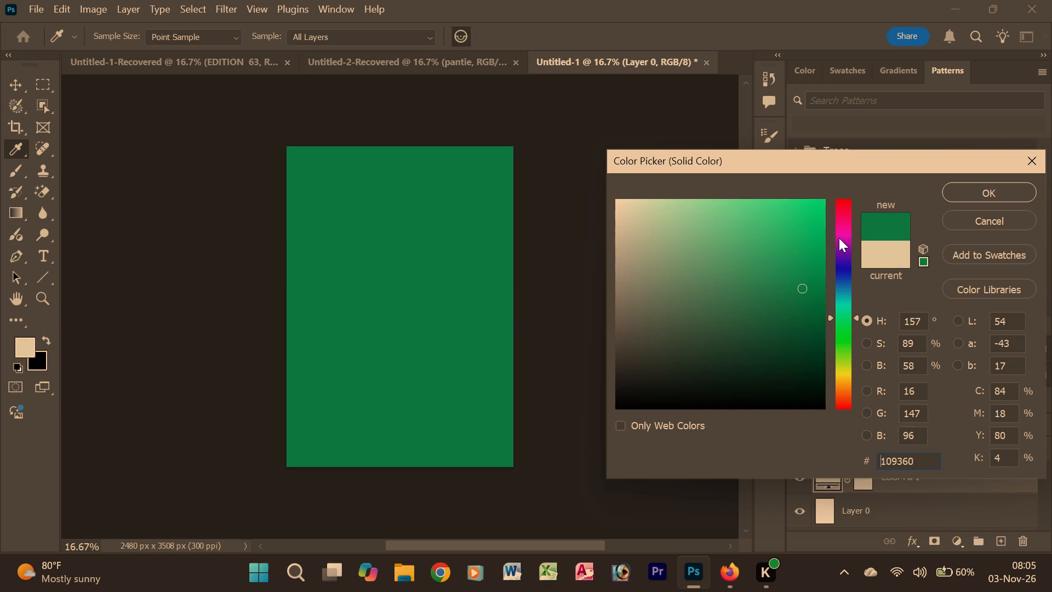
pyautogui.click(839, 238)
pyautogui.click(842, 315)
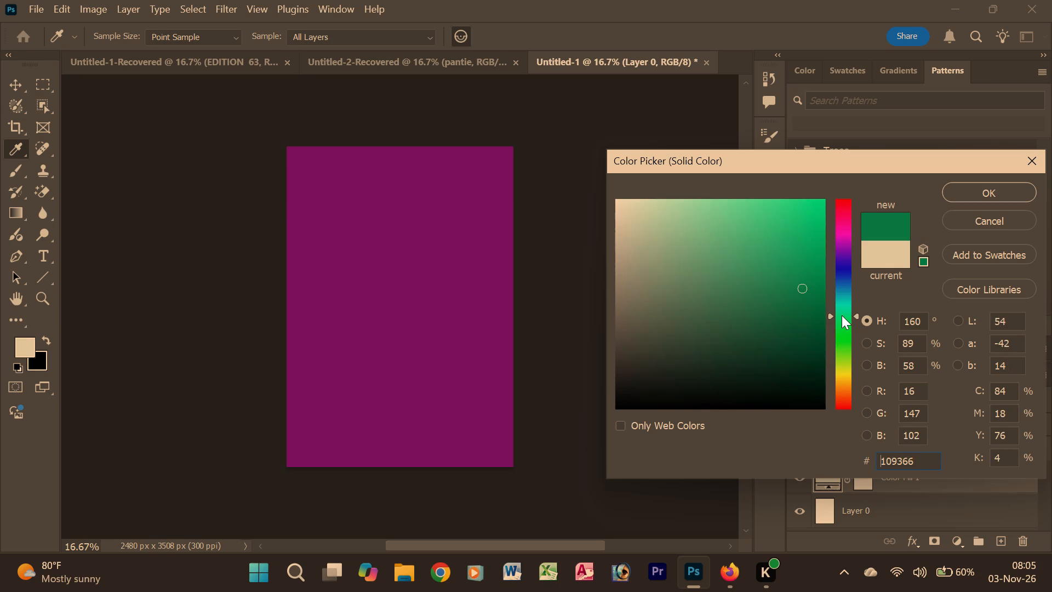
pyautogui.click(798, 322)
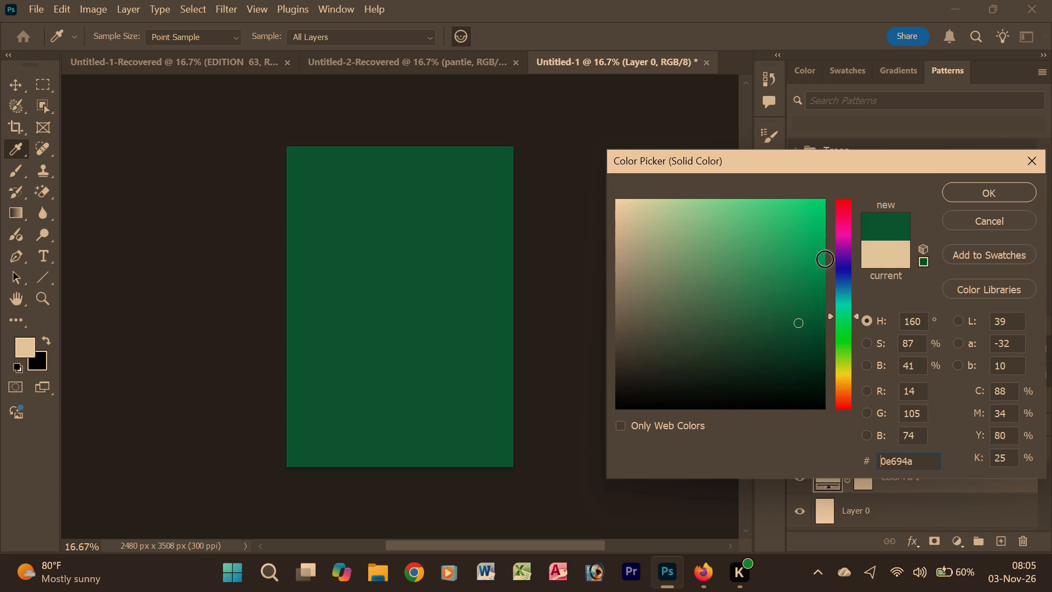
pyautogui.click(791, 297)
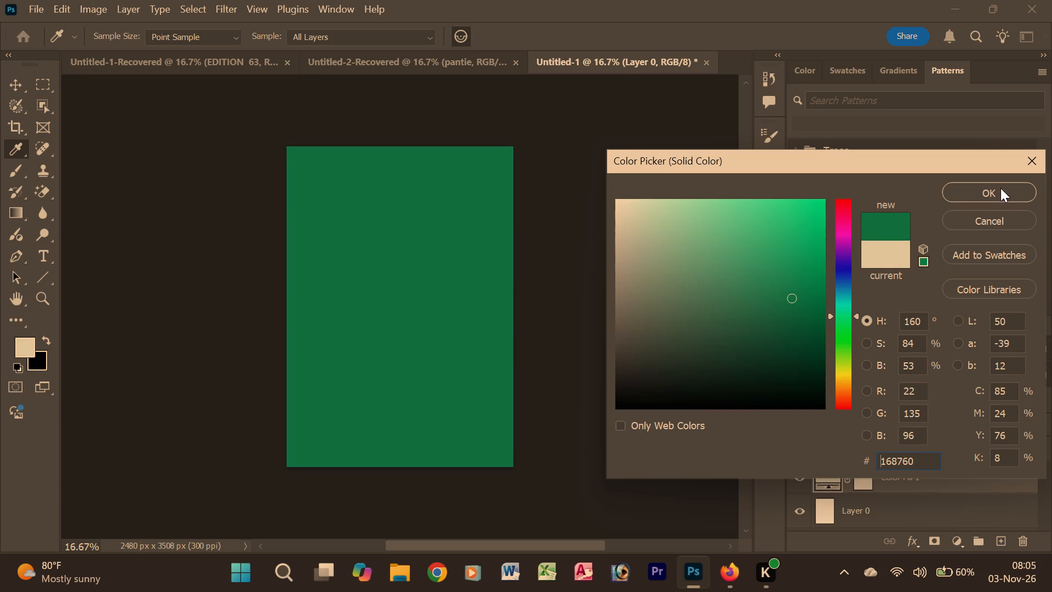
pyautogui.click(1000, 188)
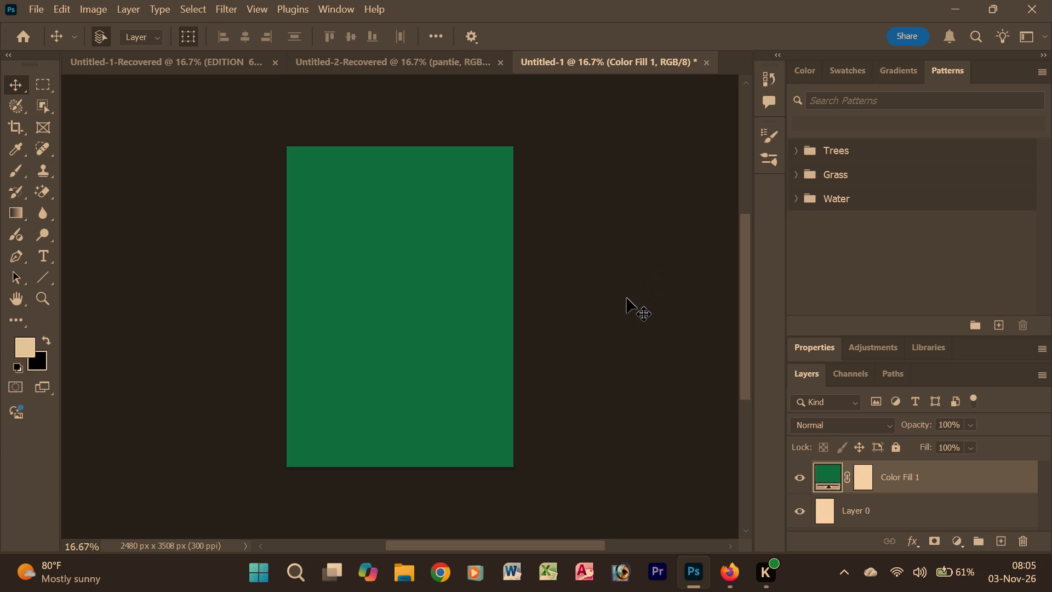
# Add the heading text "SHIMONI" in 72 pt Elephant and move it to the top centre of the page.
pyautogui.scroll(-1, 536, 330)
pyautogui.scroll(2, 527, 333)
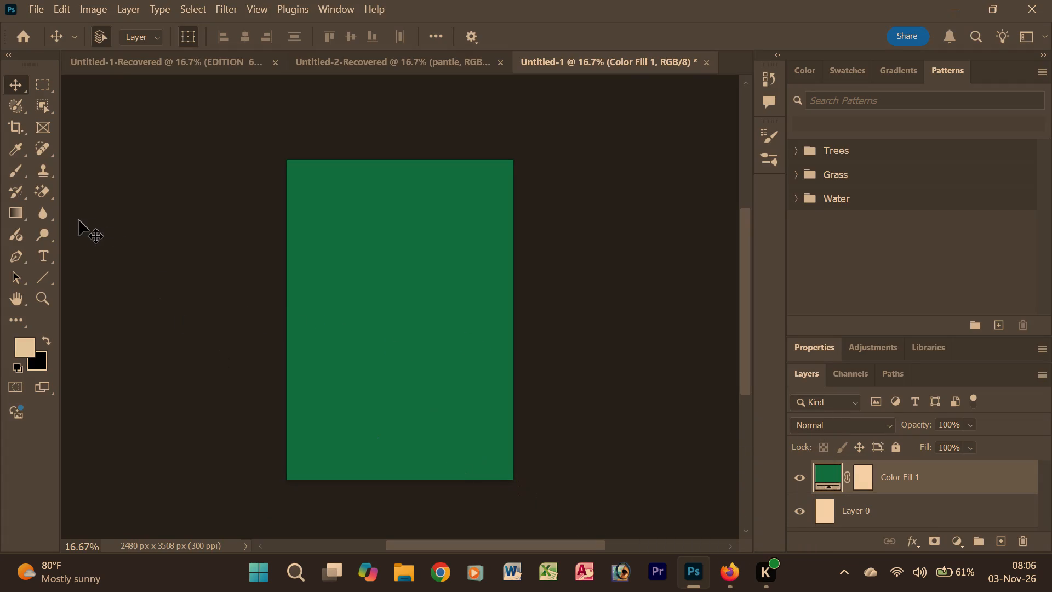
pyautogui.click(41, 257)
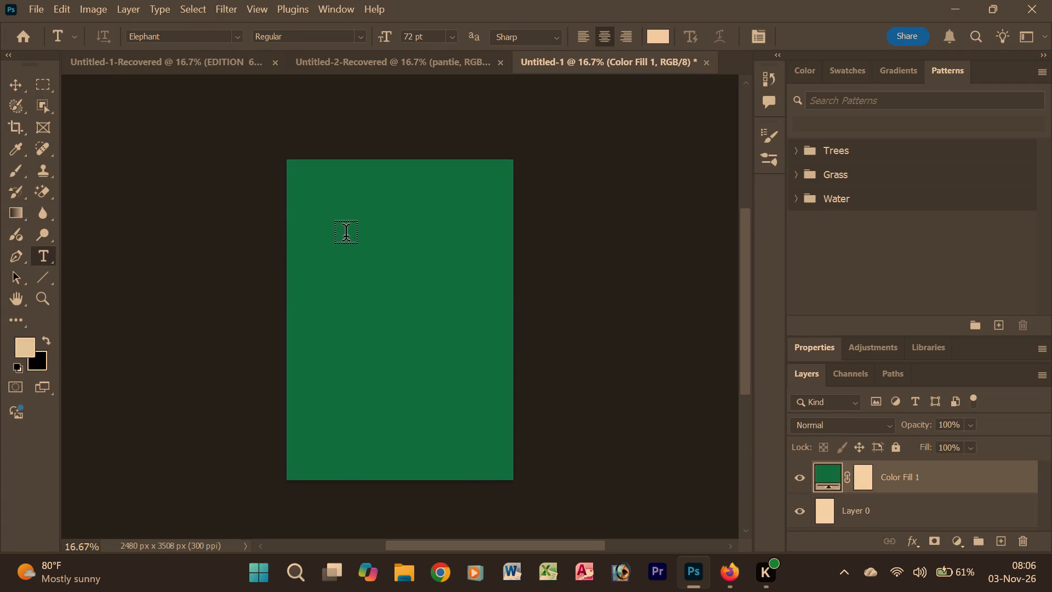
pyautogui.click(346, 236)
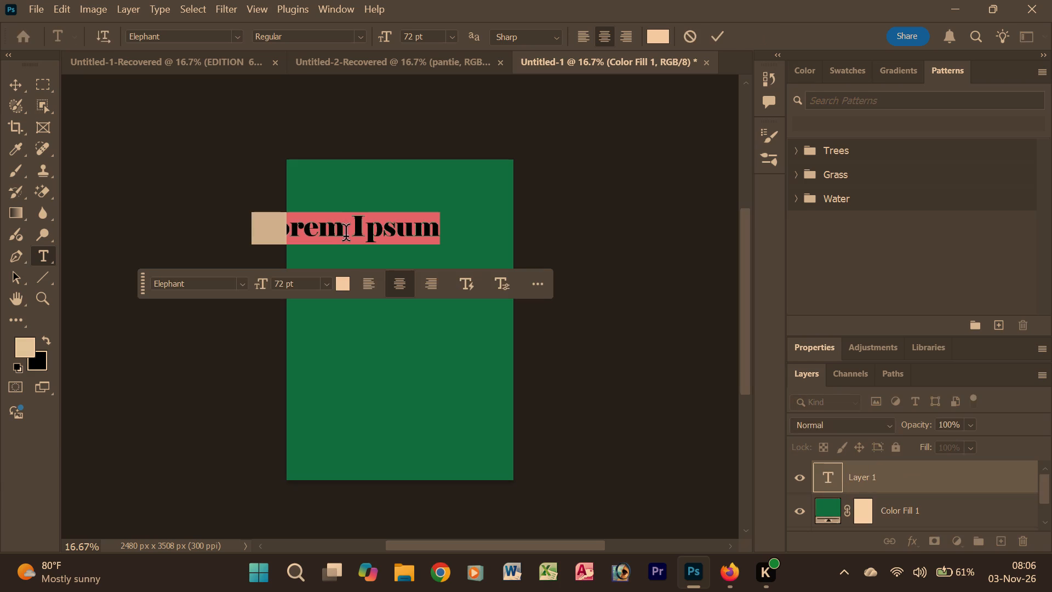
pyautogui.press('s')
pyautogui.write('HIMONI')
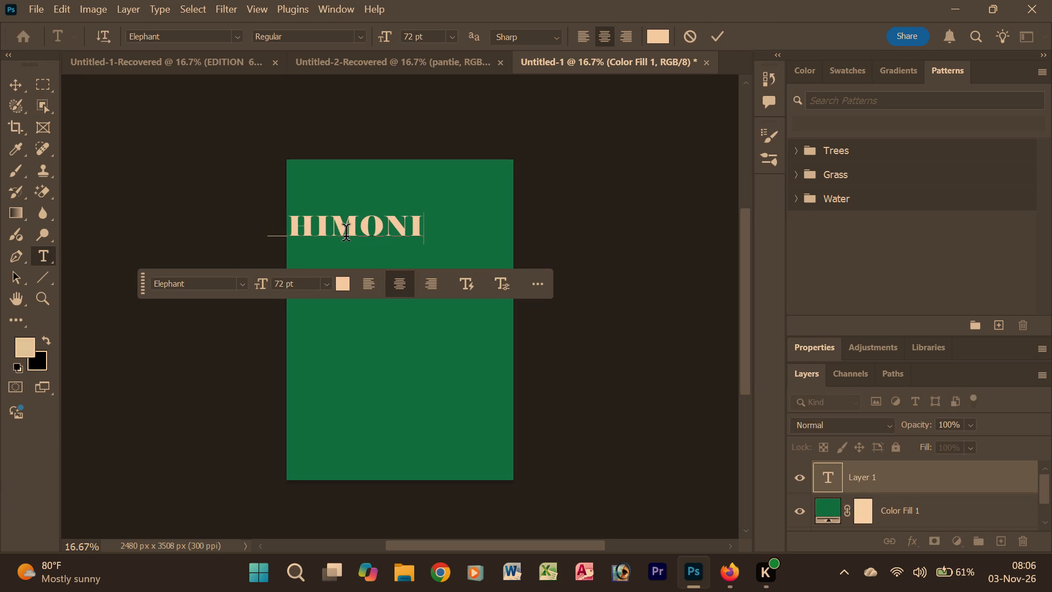
pyautogui.click(9, 83)
pyautogui.moveTo(351, 223); pyautogui.dragTo(405, 191)
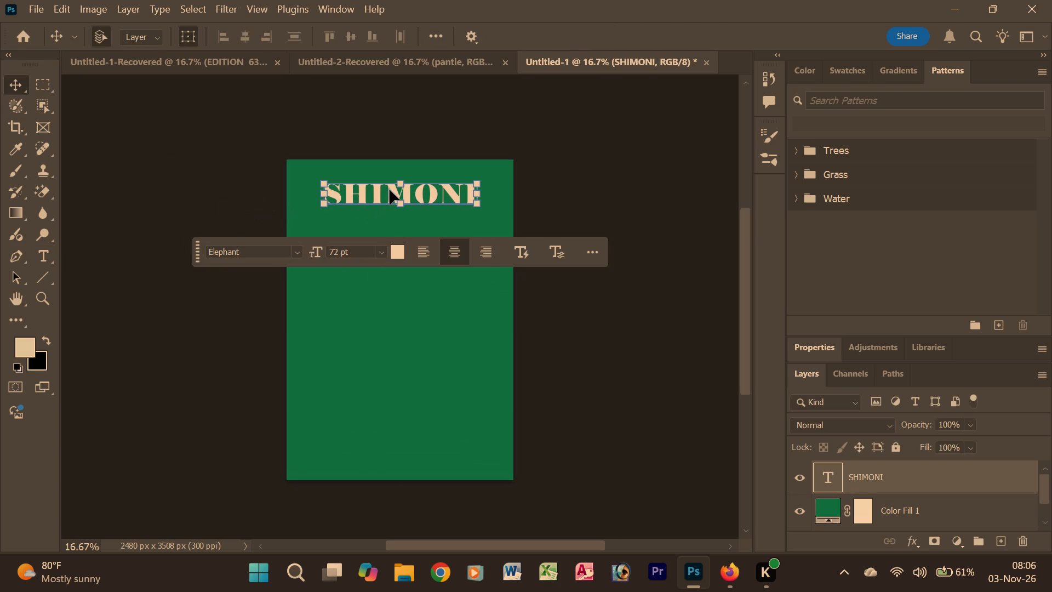
# Duplicate the SHIMONI text directly below itself and change the copy's wording to "WALK".
pyautogui.keyDown('alt'); pyautogui.moveTo(390, 190); pyautogui.dragTo(391, 223); pyautogui.keyUp('alt')
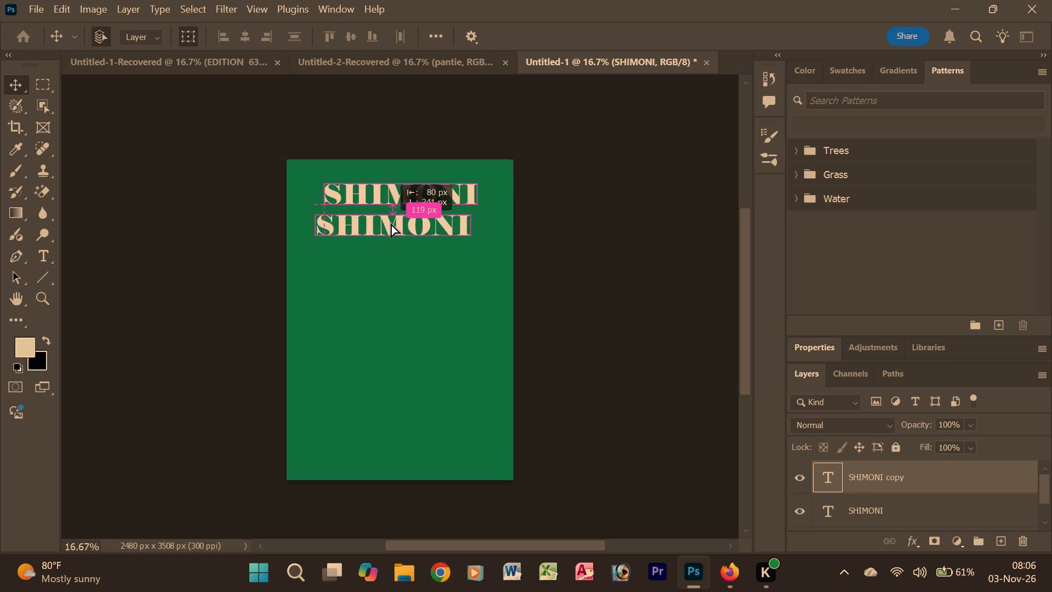
pyautogui.keyDown('alt'); pyautogui.moveTo(391, 223); pyautogui.dragTo(392, 223); pyautogui.keyUp('alt')
pyautogui.doubleClick(393, 222)
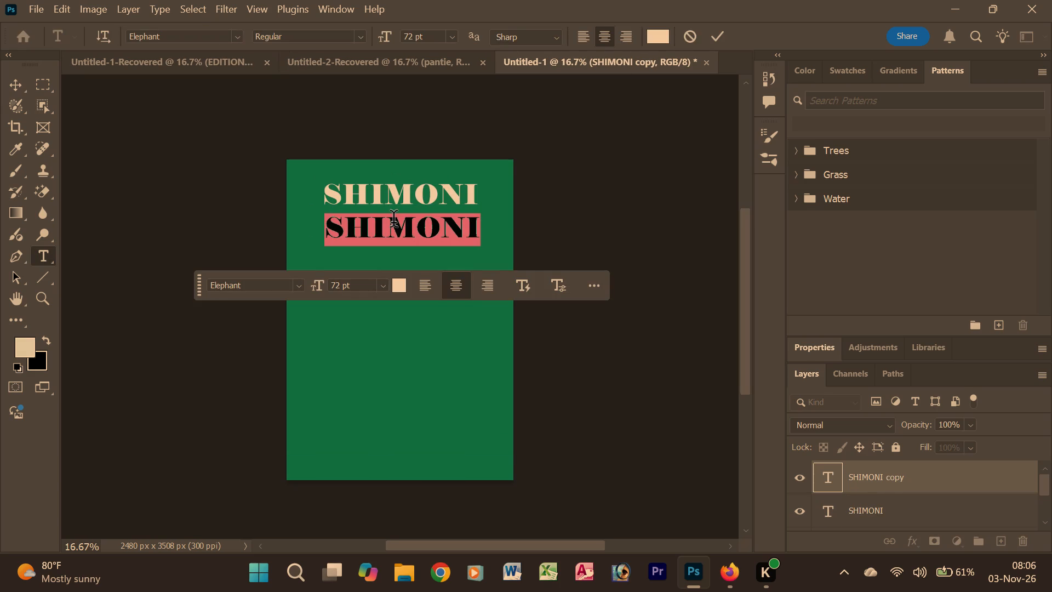
pyautogui.write('WALK')
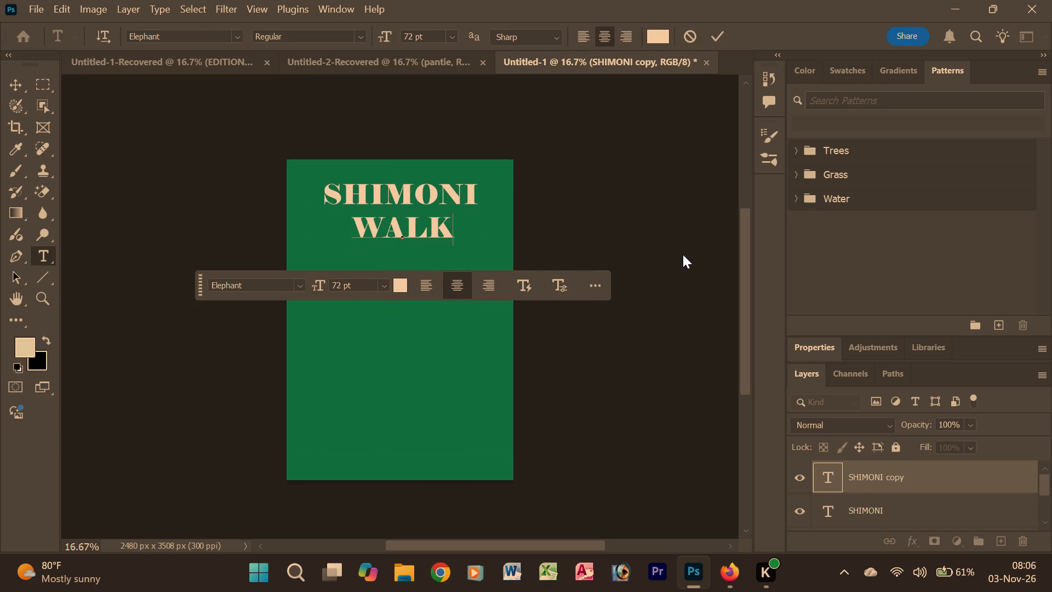
pyautogui.click(667, 261)
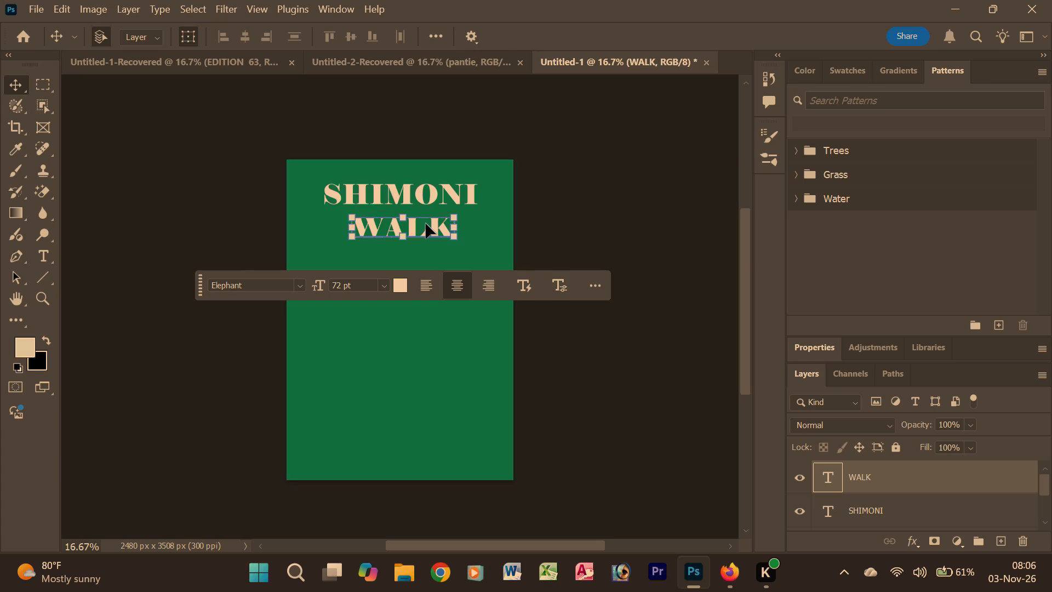
# Duplicate the WALK text below itself, reword the copy as "MOVEMENT", and centre it with line spacing matching the lines above.
pyautogui.keyDown('alt'); pyautogui.moveTo(426, 224); pyautogui.dragTo(419, 248); pyautogui.keyUp('alt')
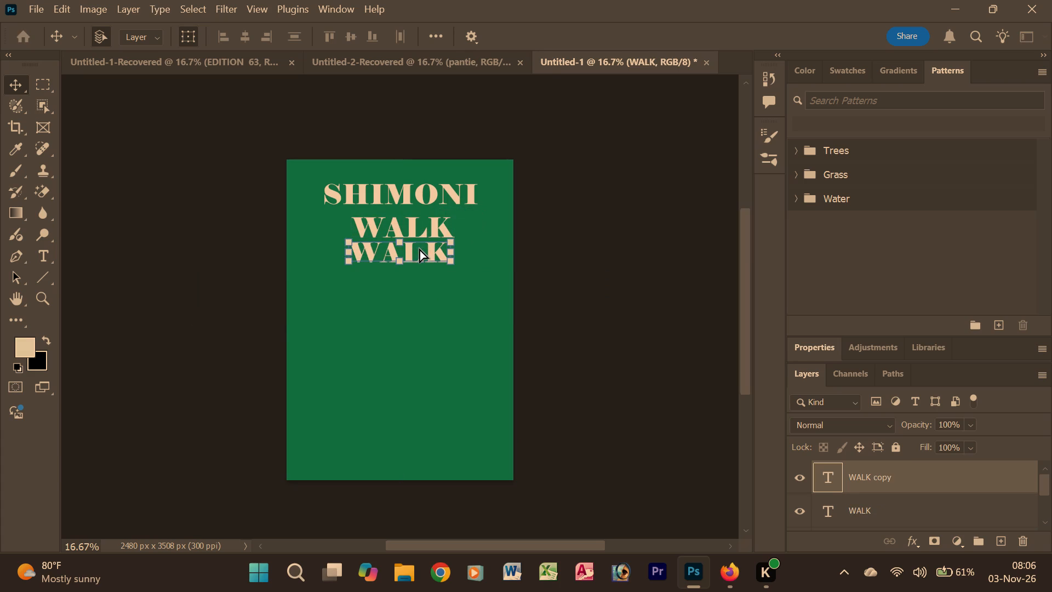
pyautogui.doubleClick(419, 248)
pyautogui.write('MOVEMENT')
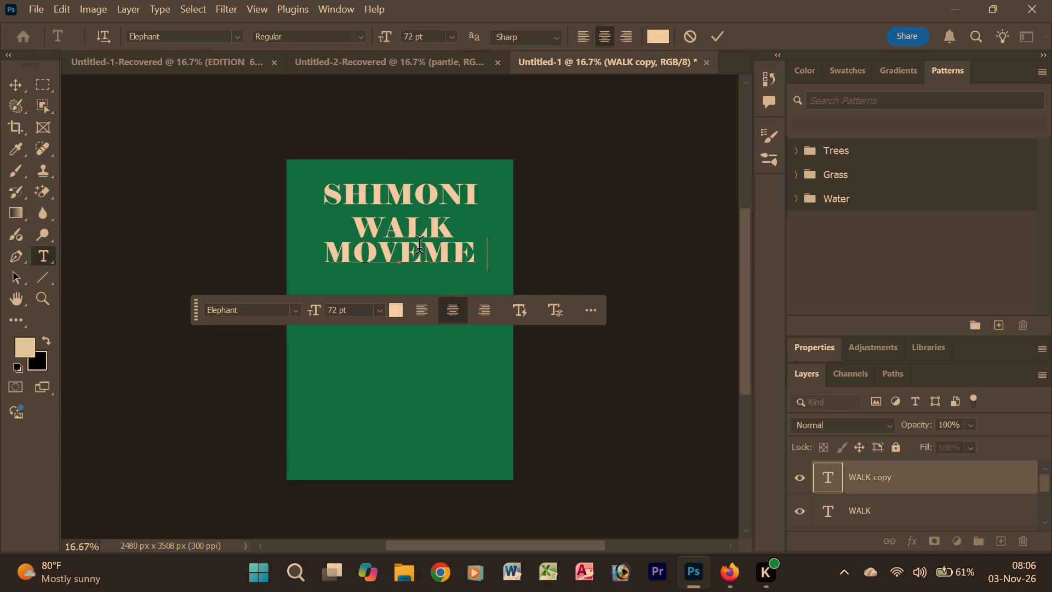
pyautogui.click(663, 236)
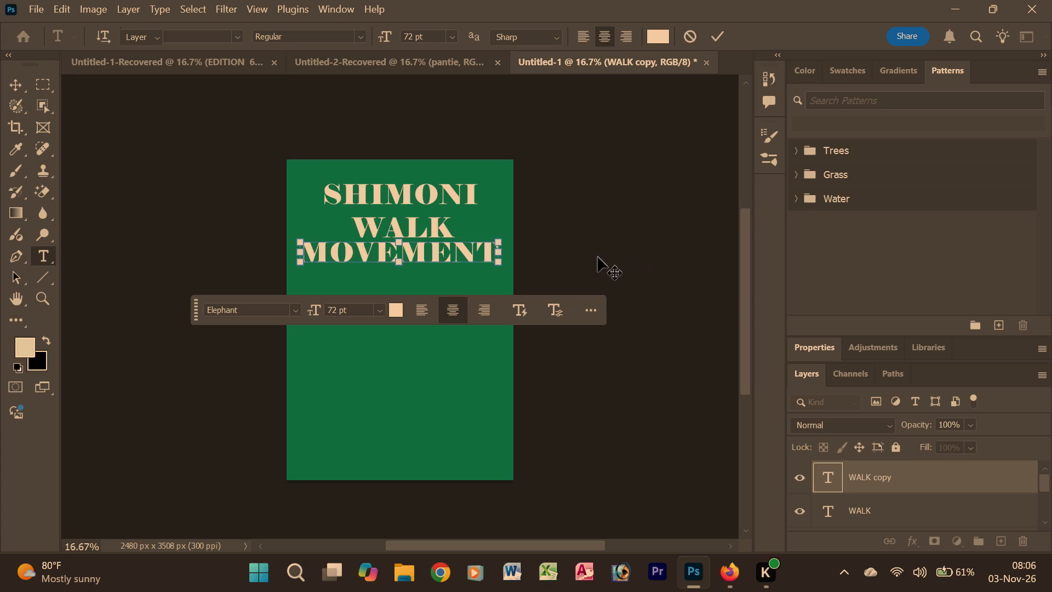
pyautogui.moveTo(422, 255); pyautogui.dragTo(418, 264)
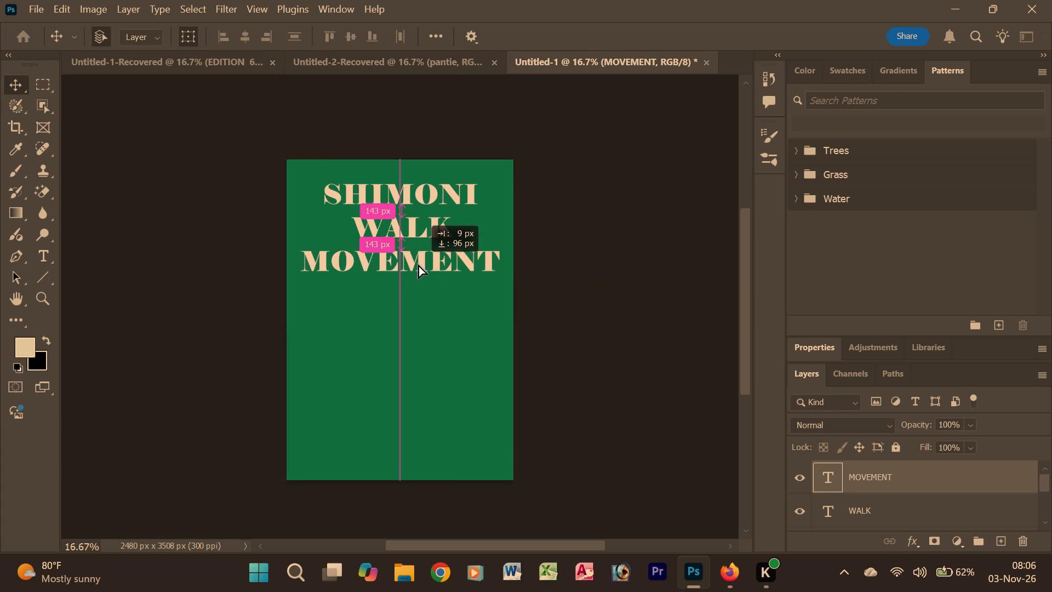
pyautogui.moveTo(418, 264); pyautogui.dragTo(418, 264)
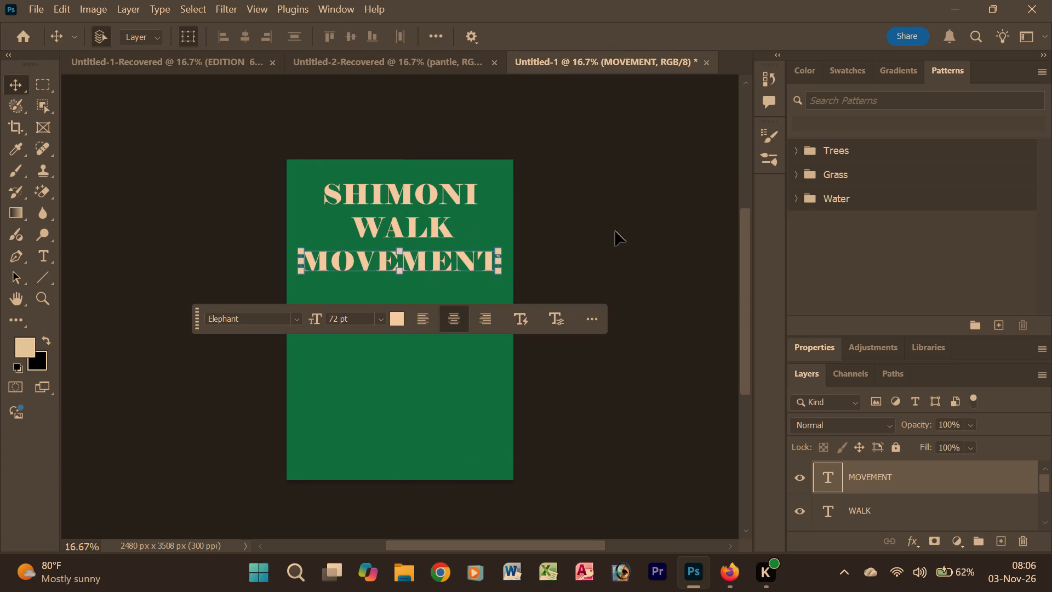
pyautogui.click(648, 213)
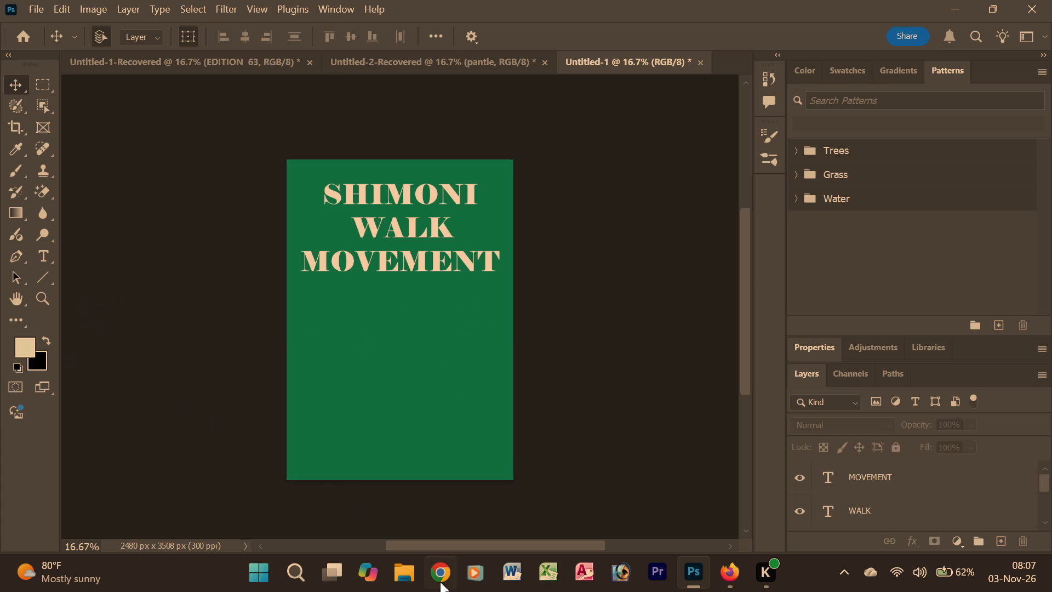
# Switch to File Explorer, open the shimoni walk folder on the Desktop and look through its images for poster material.
pyautogui.click(410, 585)
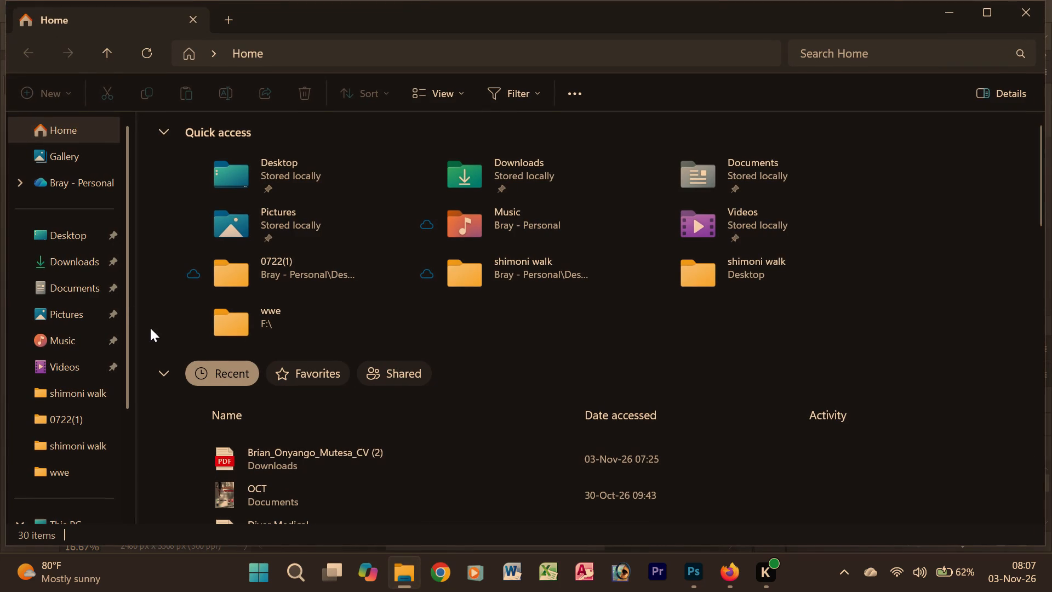
pyautogui.click(75, 232)
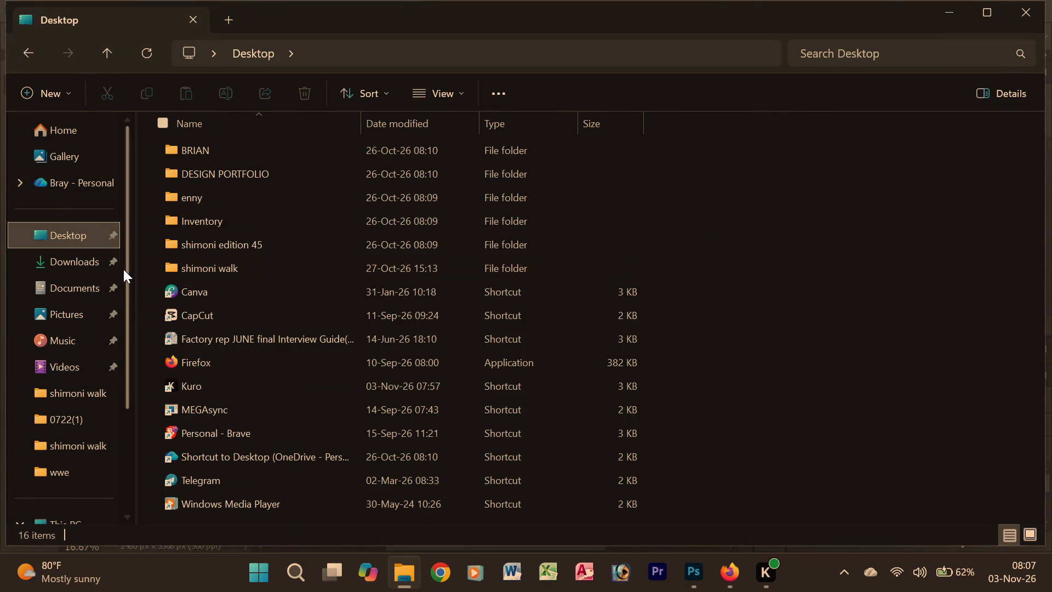
pyautogui.doubleClick(254, 269)
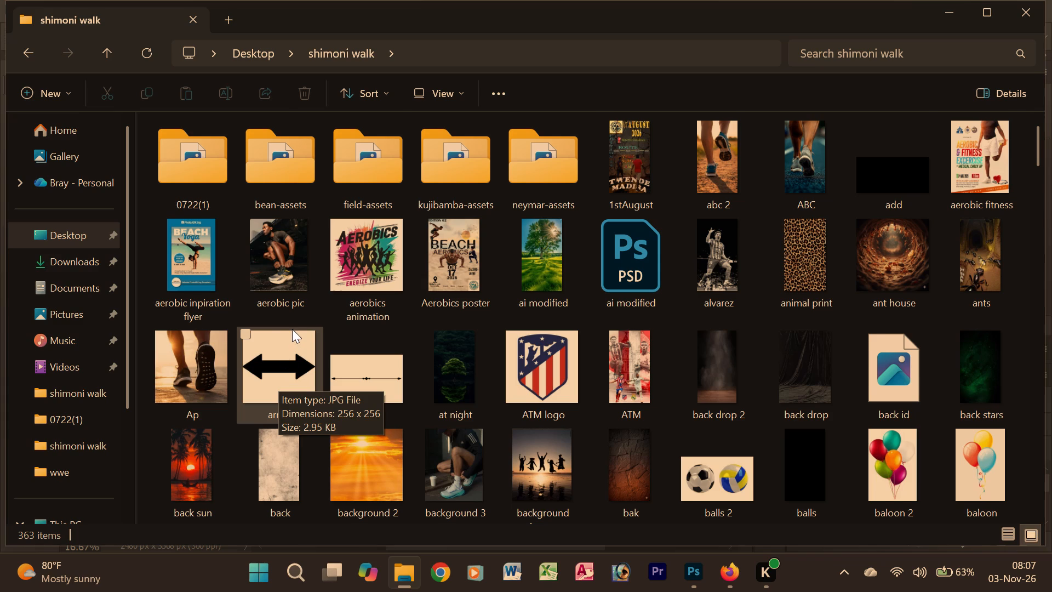
pyautogui.scroll(-1, 292, 329)
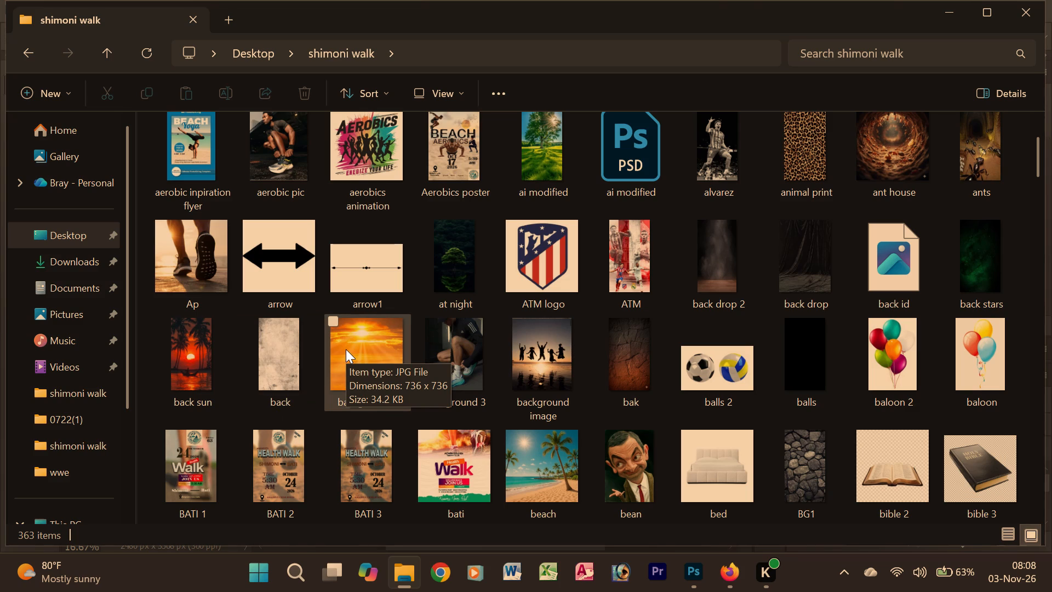
pyautogui.scroll(-1, 346, 349)
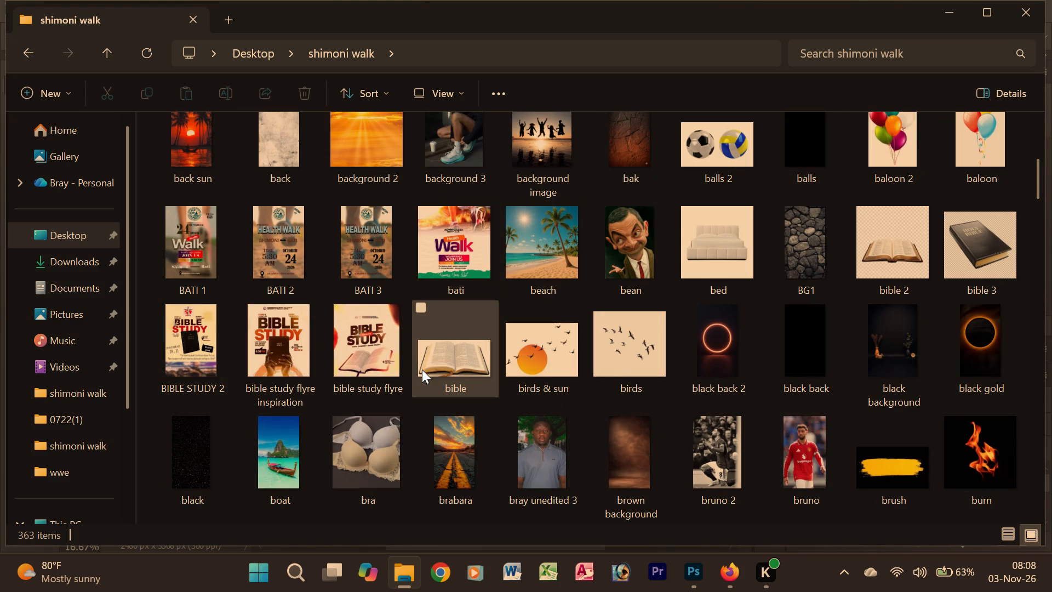
pyautogui.scroll(-2, 422, 369)
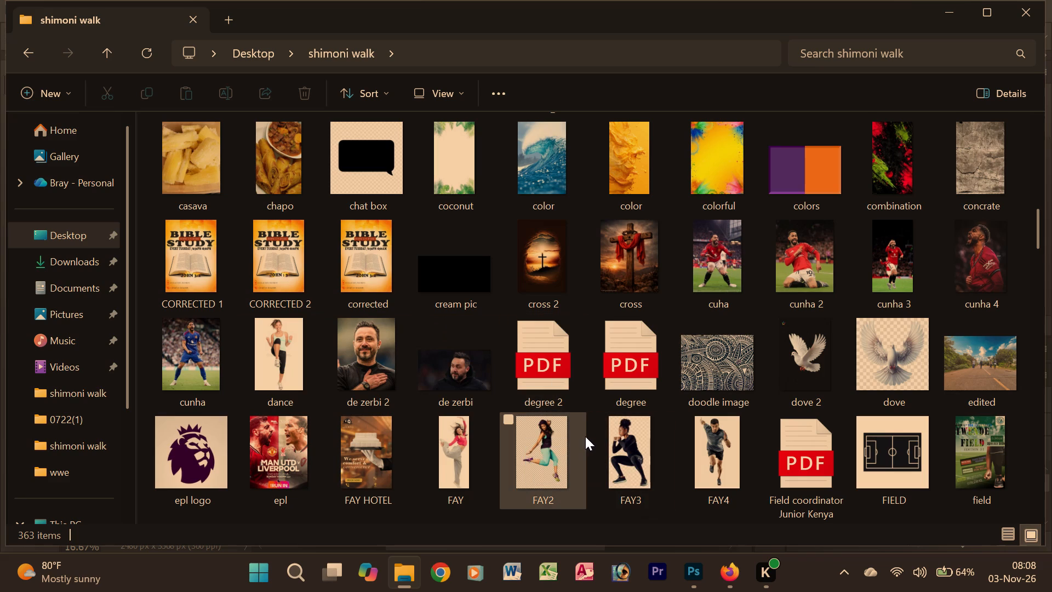
# Switch back to Photoshop and delete the MOVEMENT text line below WALK from the poster.
pyautogui.click(689, 570)
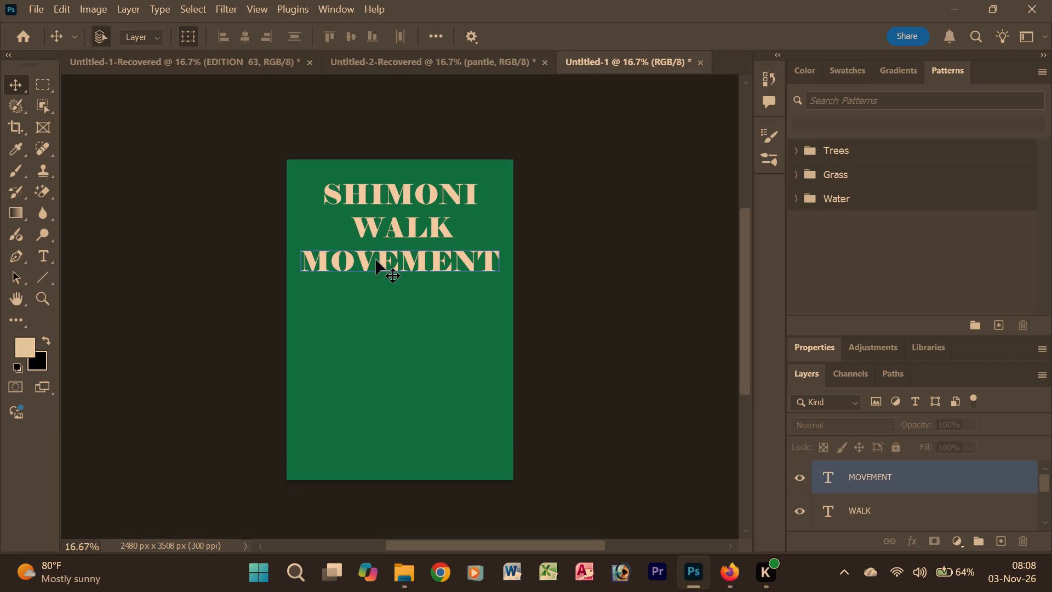
pyautogui.click(376, 260)
pyautogui.moveTo(376, 260); pyautogui.dragTo(376, 277)
pyautogui.click(388, 274)
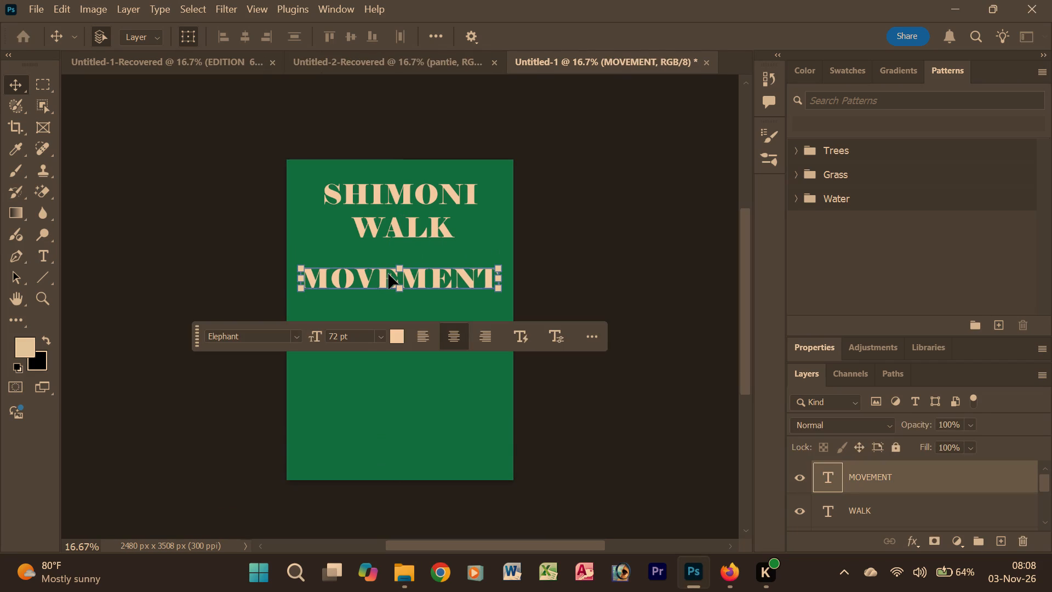
pyautogui.press('Delete')
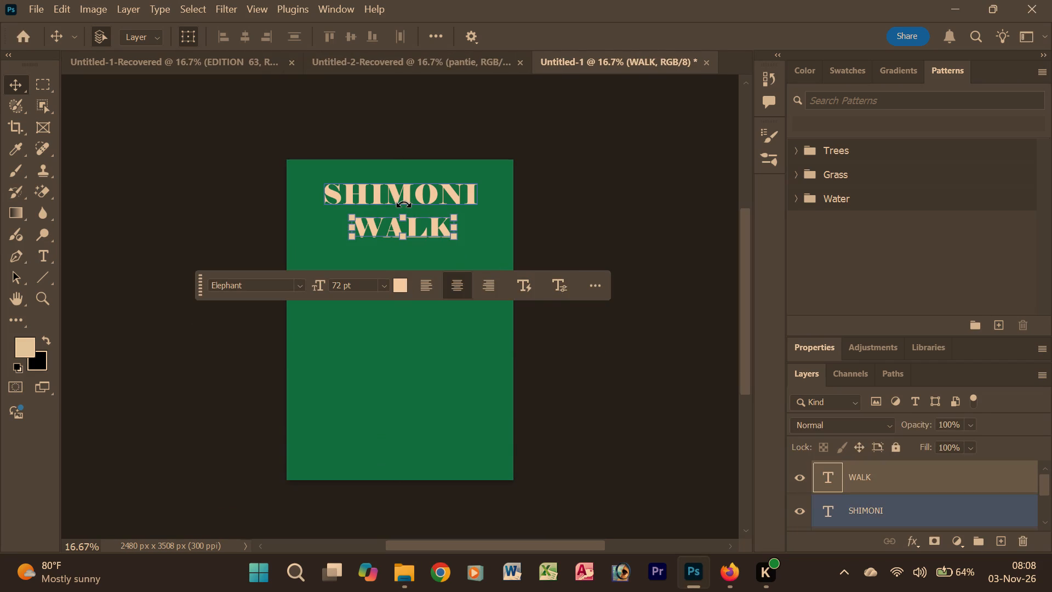
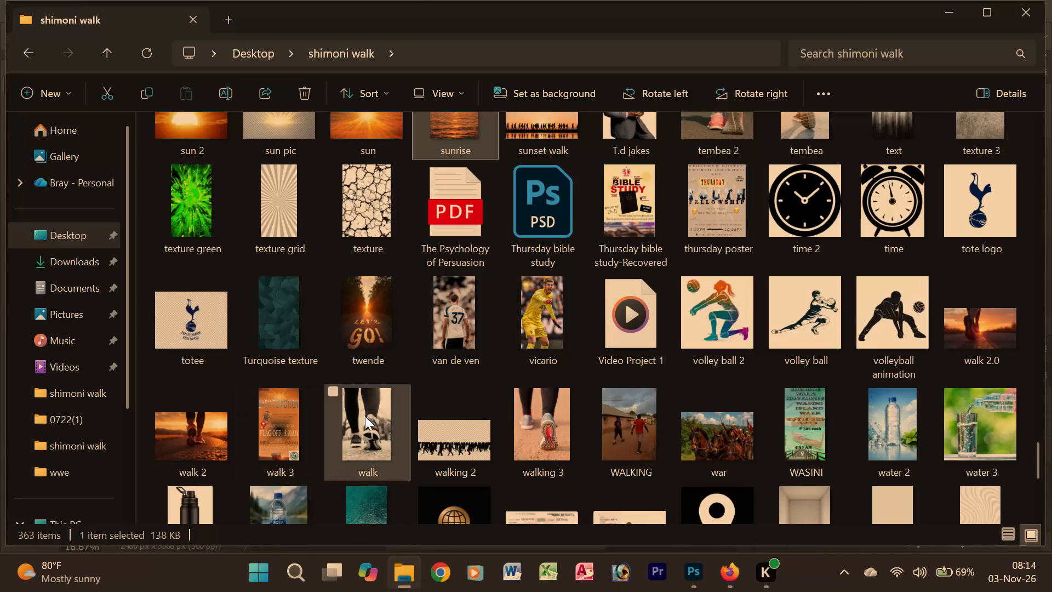
# Place the walk image from the shimoni walk folder onto the blank Photoshop poster and enlarge it proportionally to about 191%, centred horizontally.
pyautogui.moveTo(368, 420); pyautogui.dragTo(473, 417)
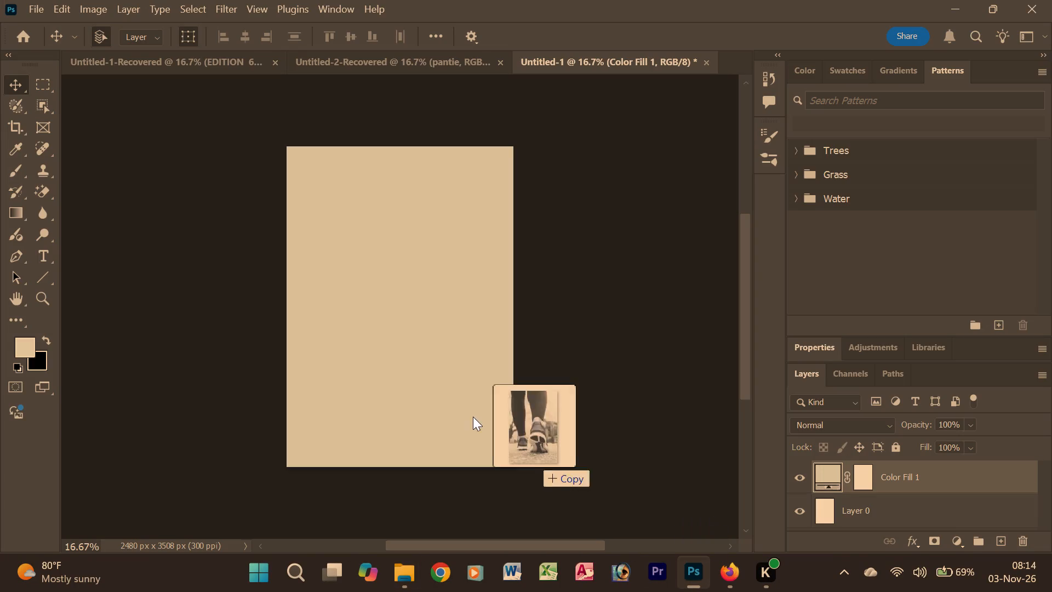
pyautogui.moveTo(473, 417); pyautogui.dragTo(376, 306)
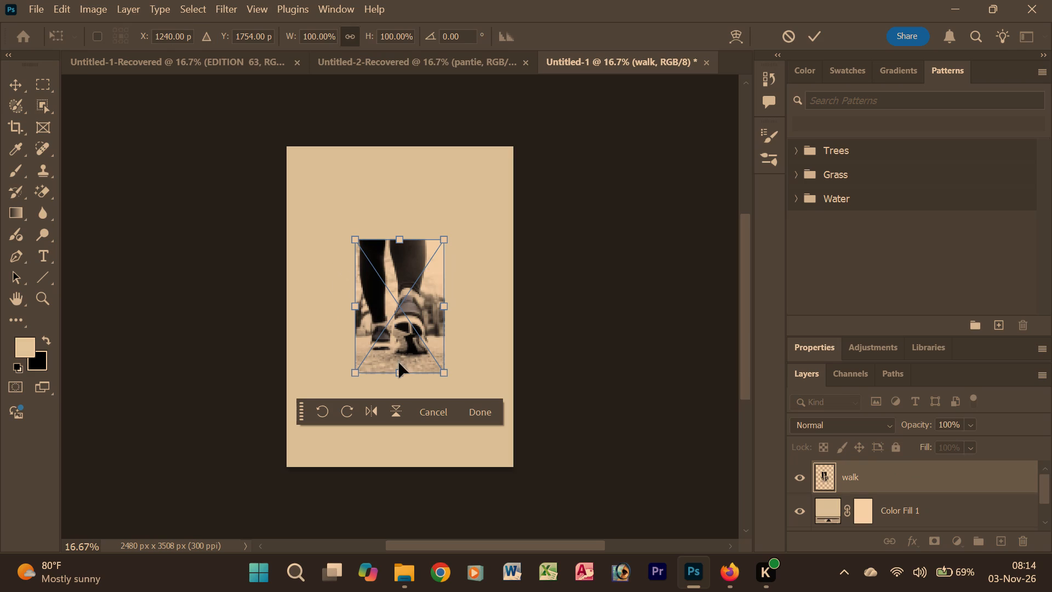
pyautogui.moveTo(401, 367); pyautogui.dragTo(398, 431)
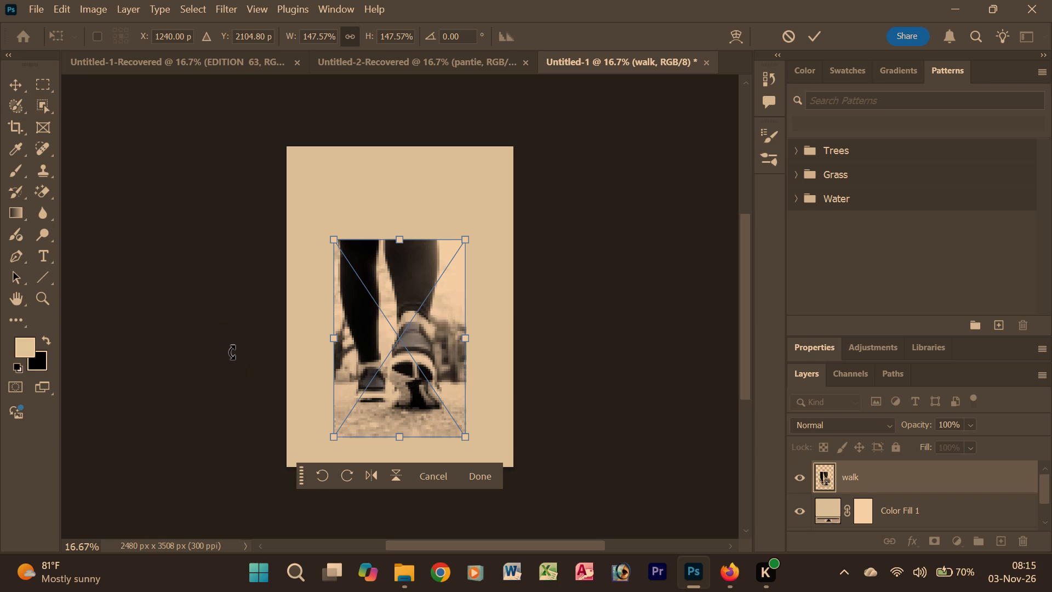
pyautogui.scroll(-1, 231, 352)
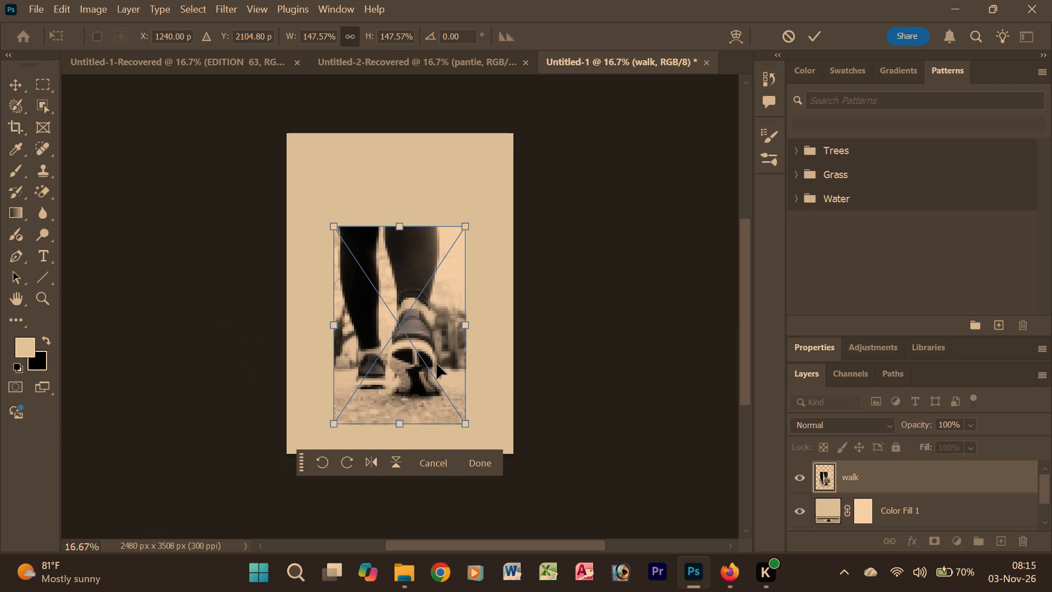
pyautogui.moveTo(399, 229); pyautogui.dragTo(414, 173)
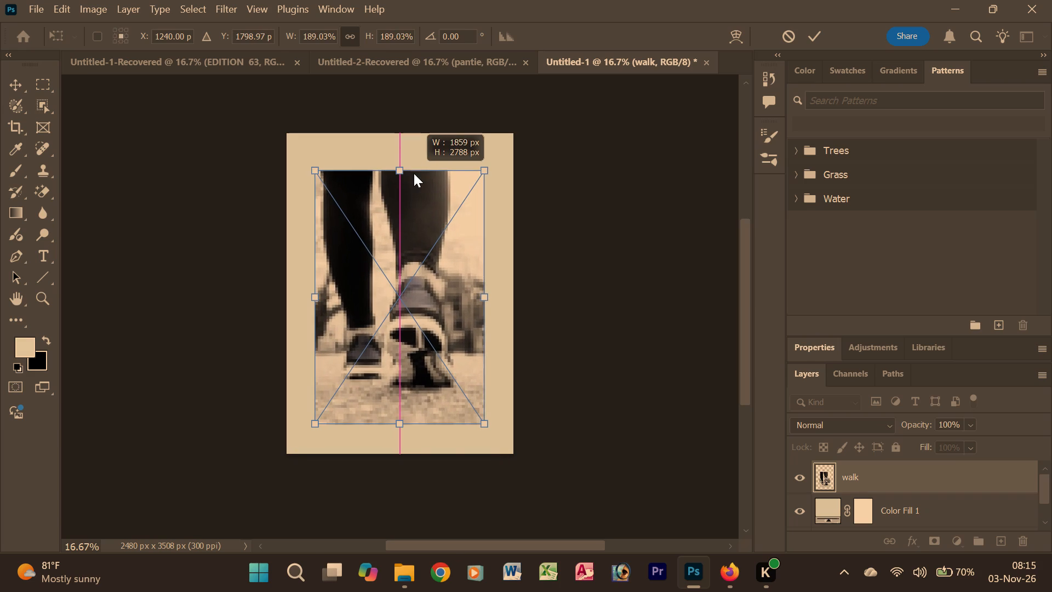
pyautogui.moveTo(414, 173); pyautogui.dragTo(414, 171)
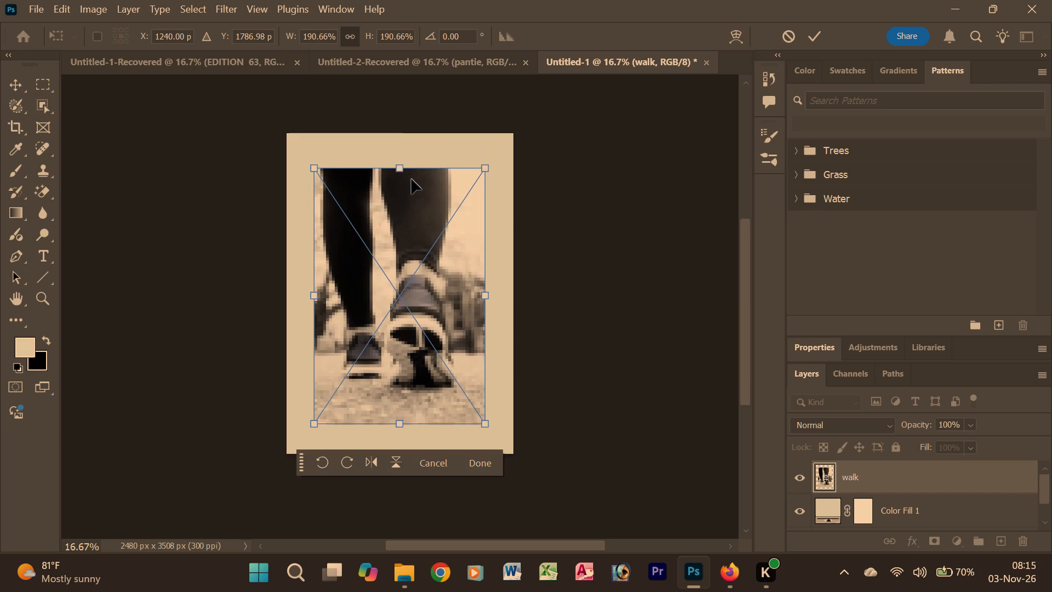
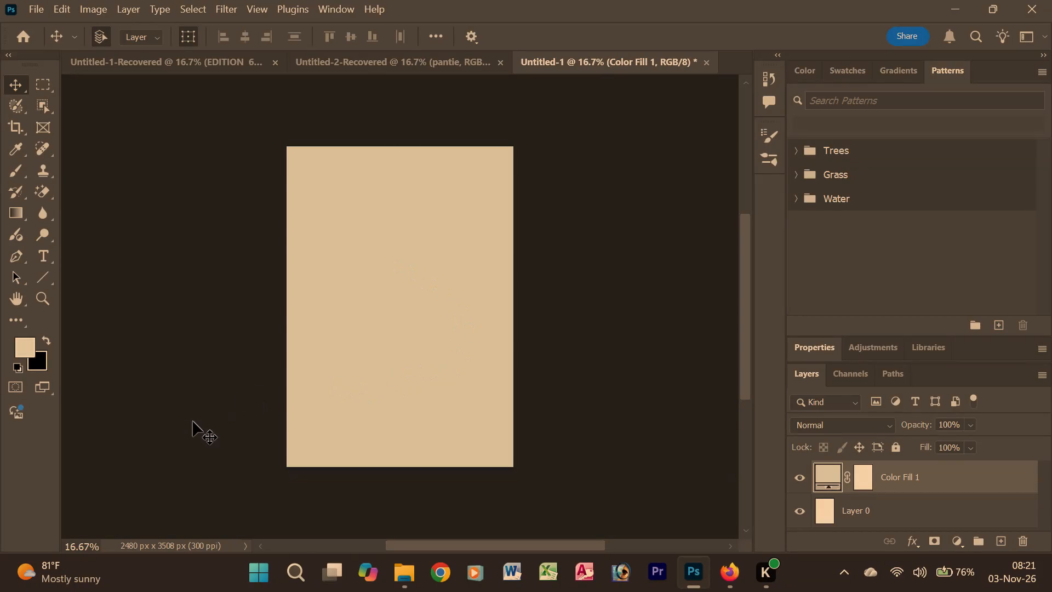
# Place the old trafford image from the shimoni walk folder onto the Untitled-1 poster in Photoshop.
pyautogui.click(411, 578)
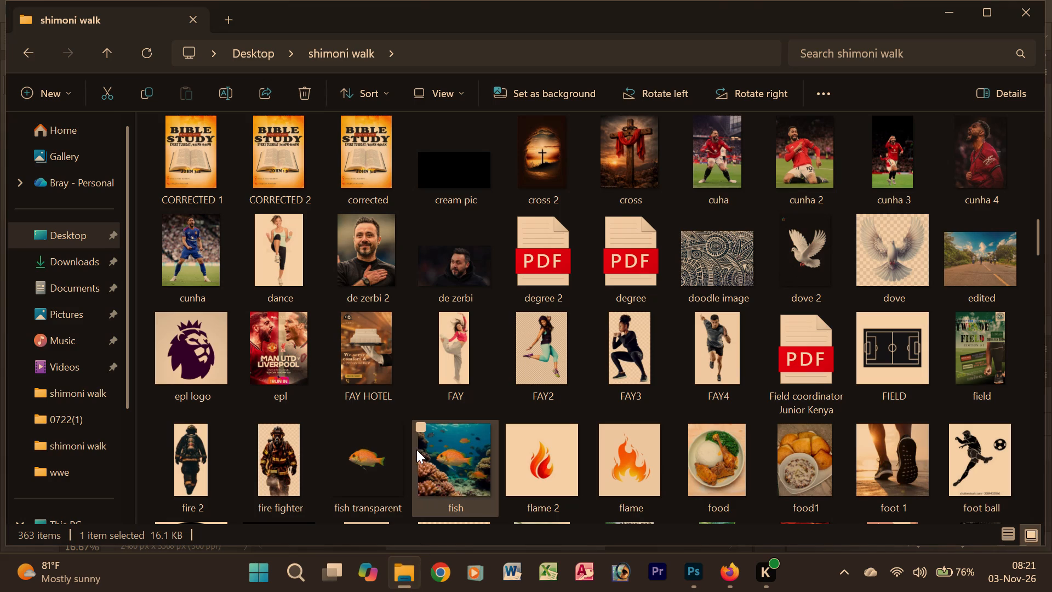
pyautogui.scroll(-1, 507, 344)
pyautogui.scroll(1, 517, 333)
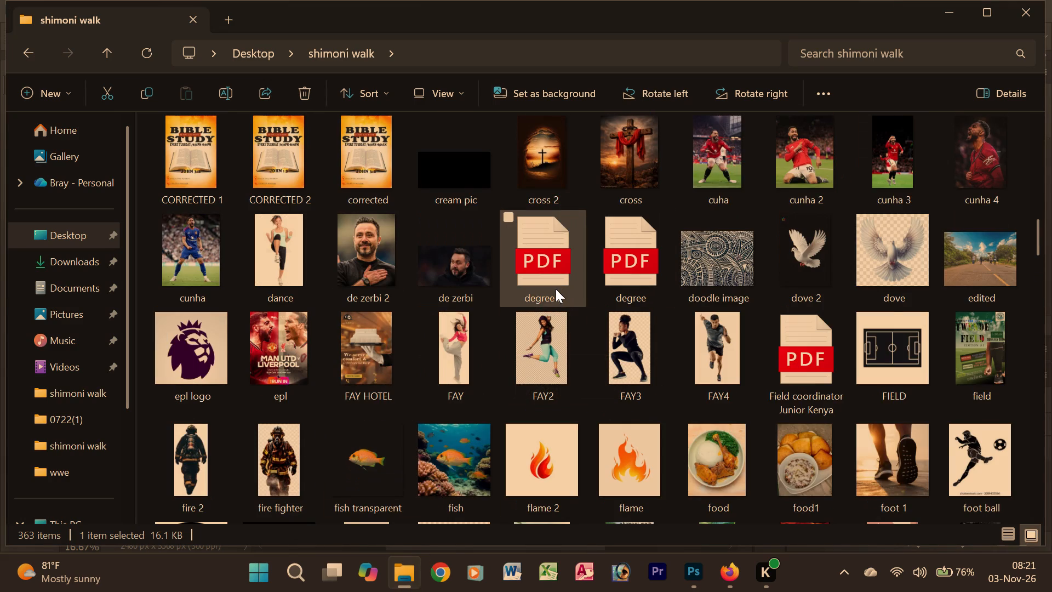
pyautogui.scroll(-3, 616, 308)
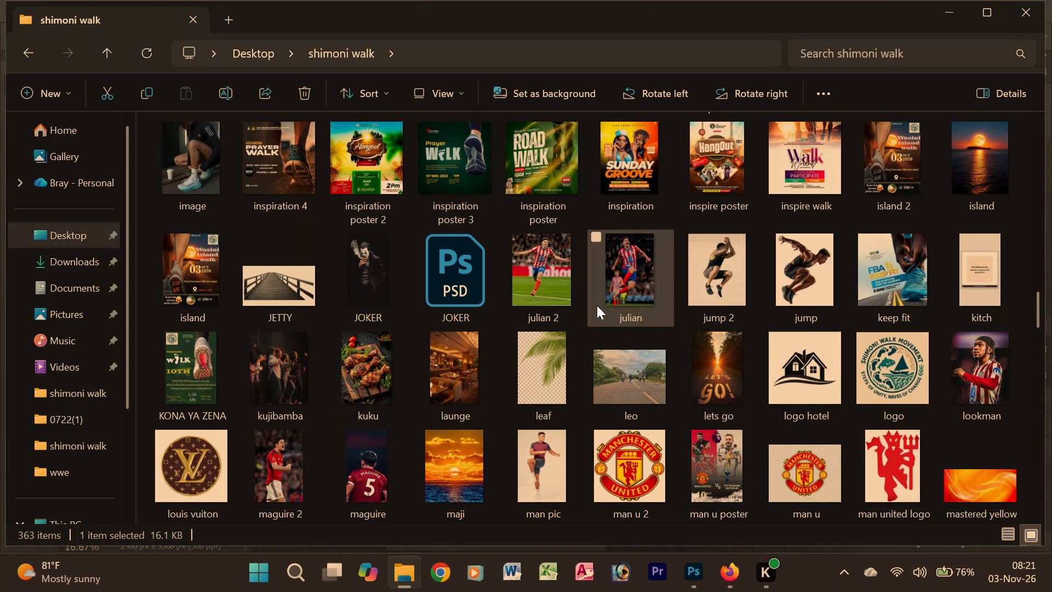
pyautogui.scroll(-1, 565, 290)
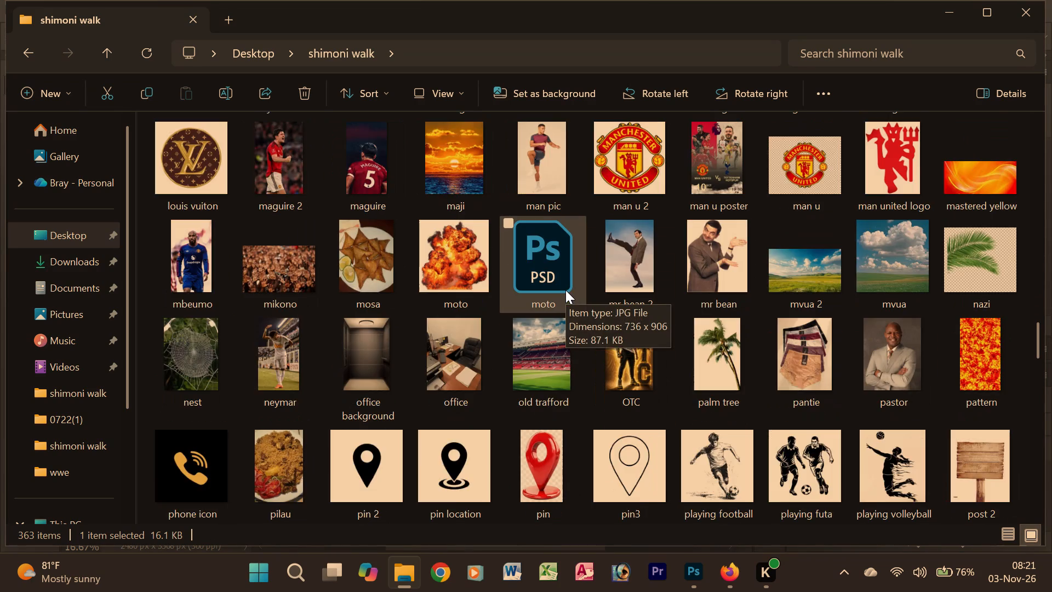
pyautogui.scroll(-1, 565, 290)
pyautogui.scroll(2, 565, 290)
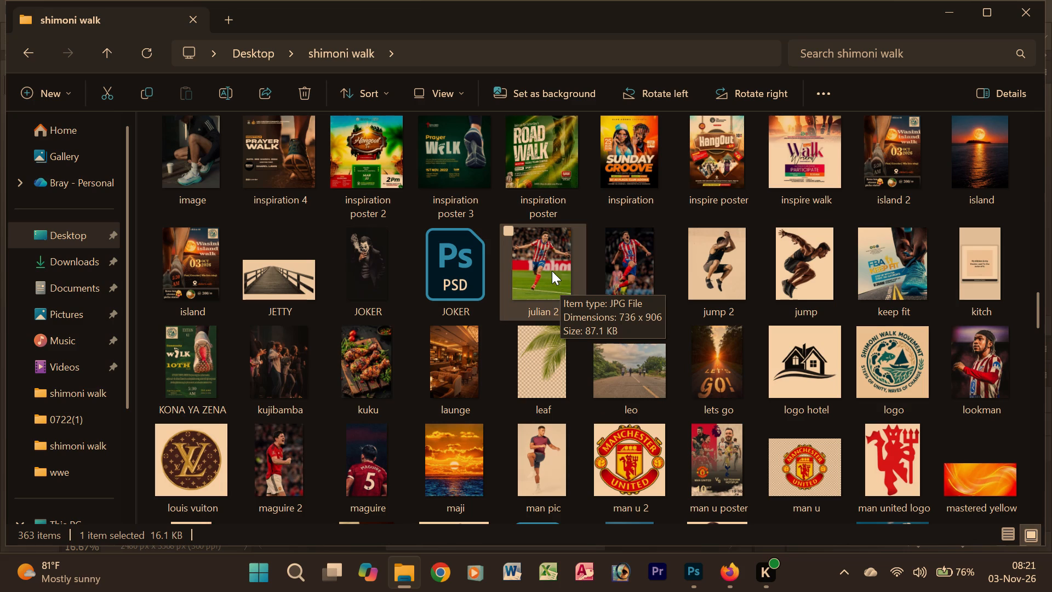
pyautogui.moveTo(548, 264); pyautogui.dragTo(570, 293)
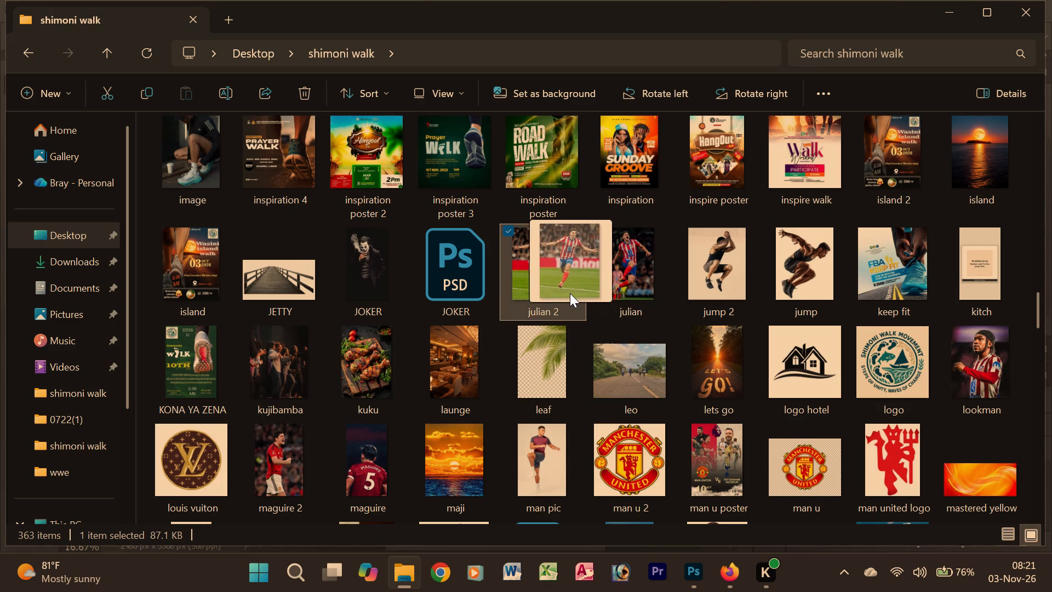
pyautogui.moveTo(570, 293); pyautogui.dragTo(556, 292)
pyautogui.scroll(-1, 548, 333)
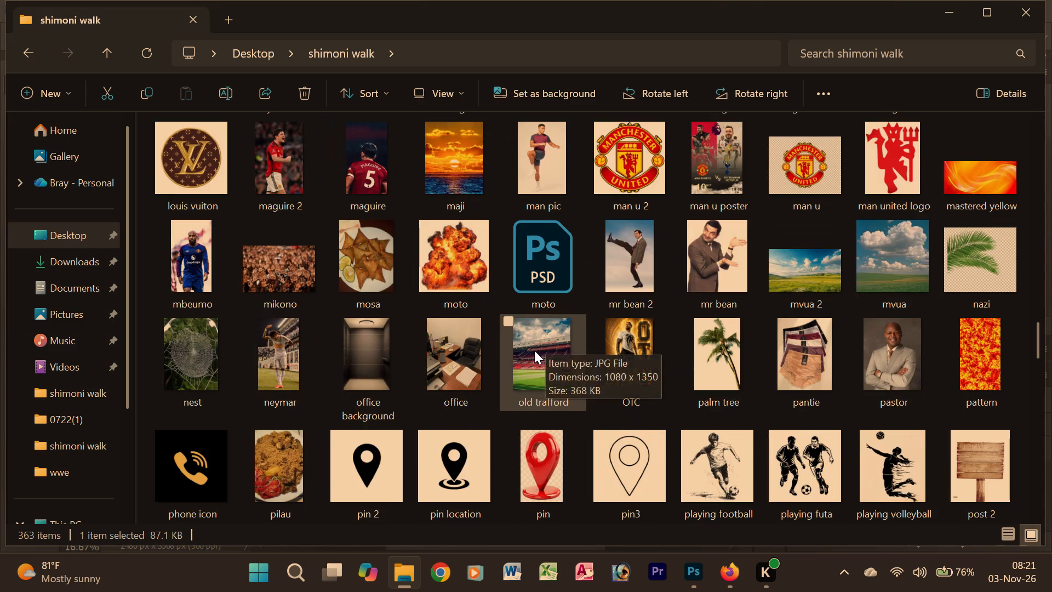
pyautogui.moveTo(534, 350); pyautogui.dragTo(322, 299)
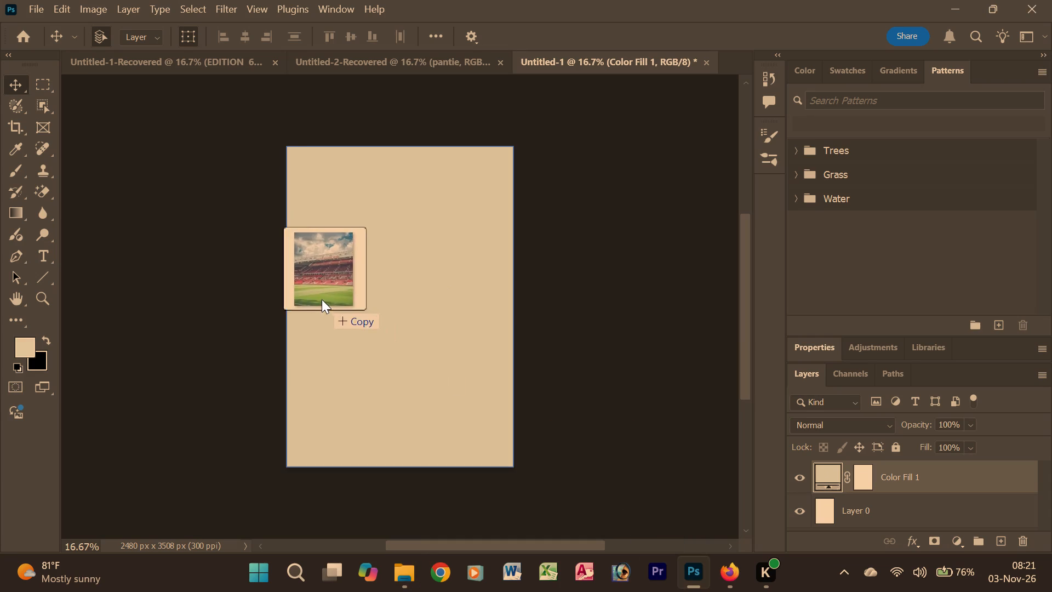
pyautogui.moveTo(322, 299); pyautogui.dragTo(370, 318)
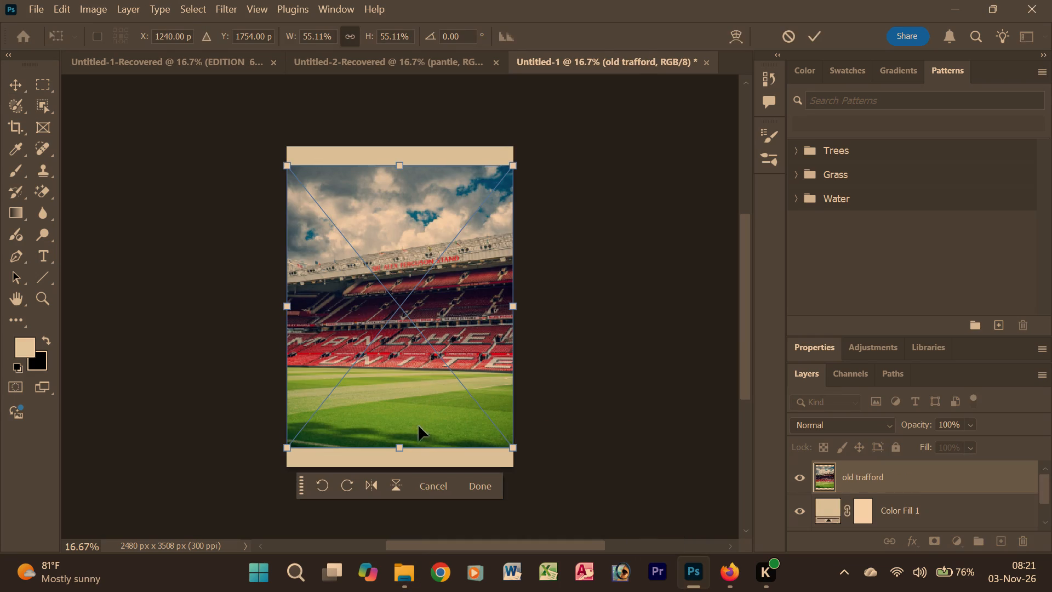
# Enlarge the old trafford image to about 58.7% width and 65% height so it covers the whole canvas.
pyautogui.moveTo(397, 446); pyautogui.dragTo(404, 463)
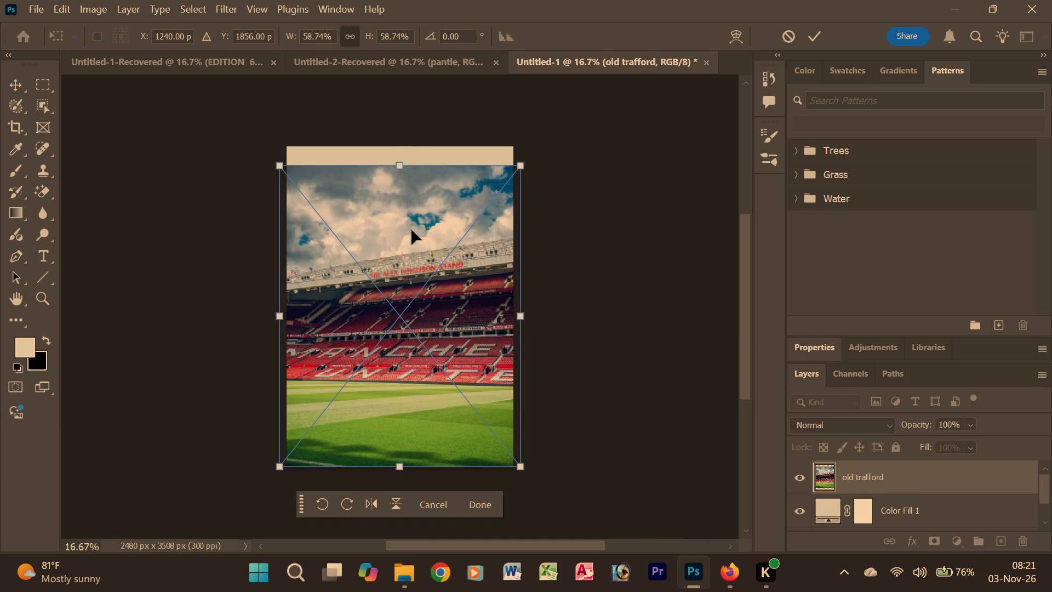
pyautogui.moveTo(397, 160); pyautogui.dragTo(409, 128)
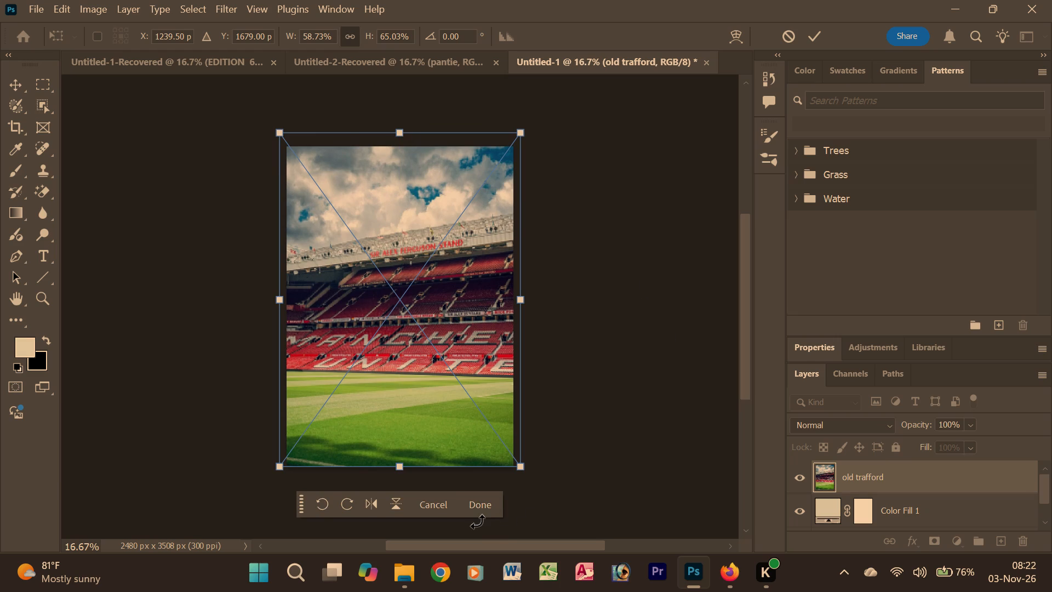
pyautogui.click(485, 510)
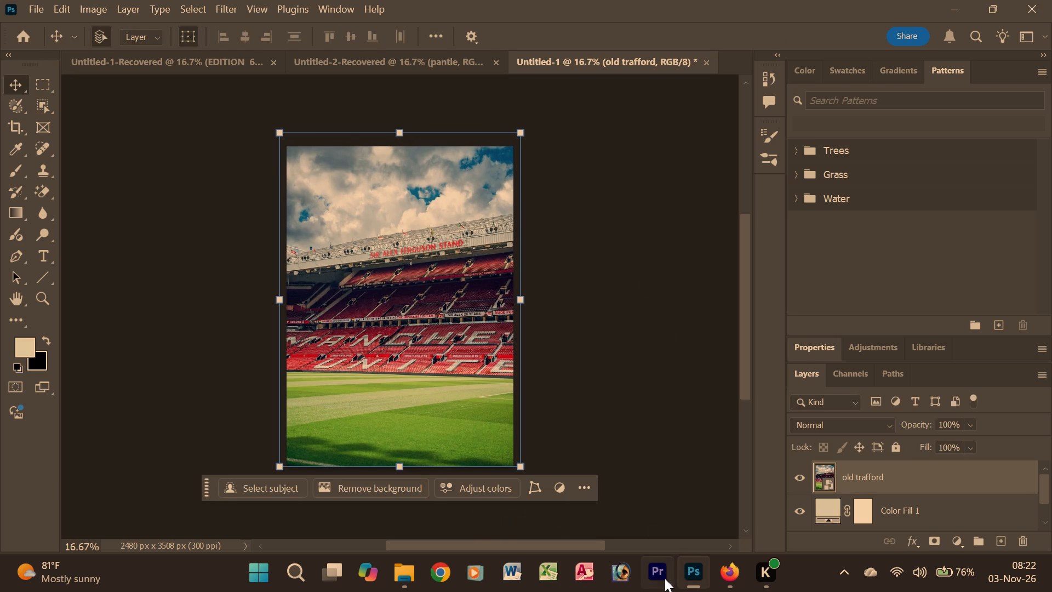
# Place the julian 2 image from the shimoni walk folder onto the Photoshop poster above the stadium.
pyautogui.click(416, 579)
pyautogui.scroll(2, 665, 393)
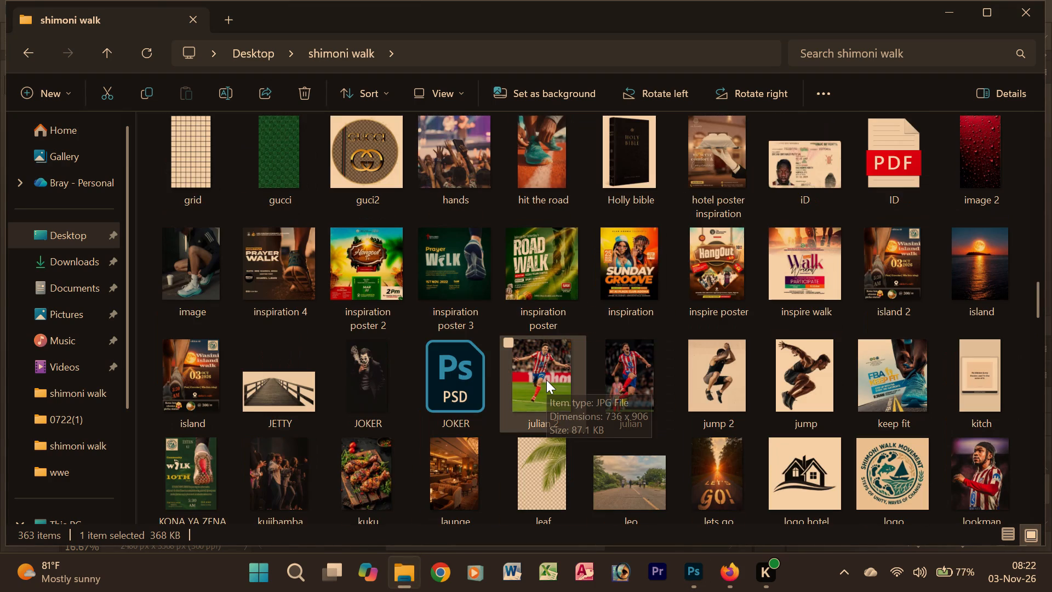
pyautogui.moveTo(546, 380); pyautogui.dragTo(682, 566)
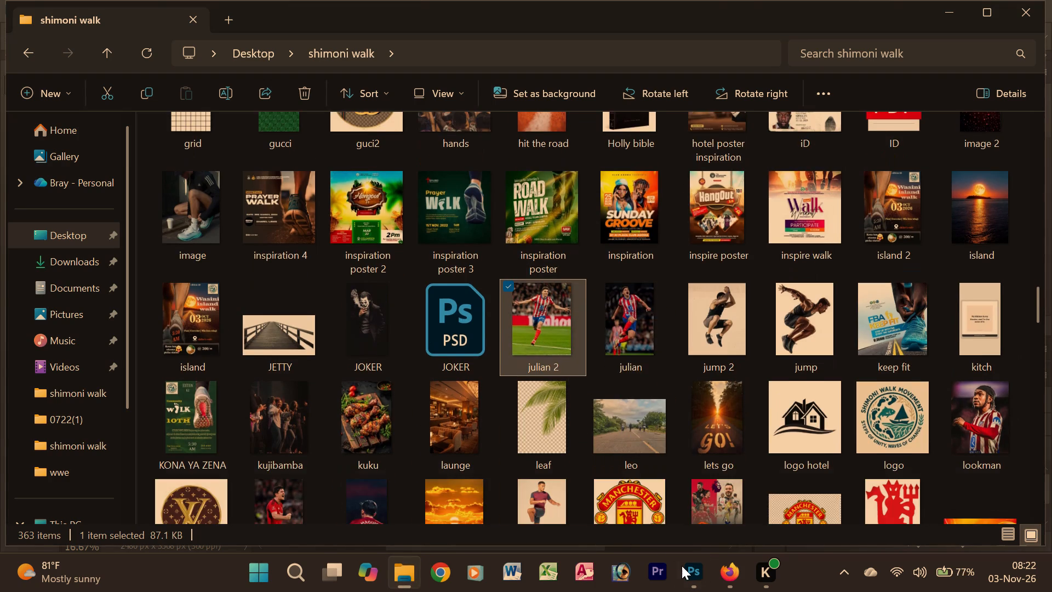
pyautogui.moveTo(682, 566); pyautogui.dragTo(420, 341)
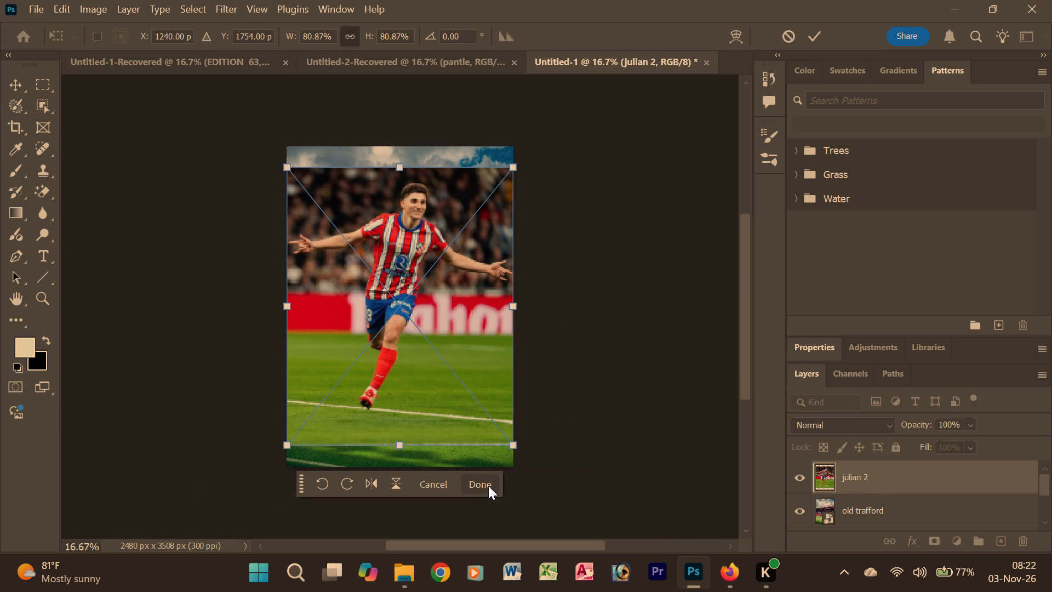
pyautogui.click(487, 485)
# Remove the background from the julian 2 image, leaving only the footballer.
pyautogui.click(397, 485)
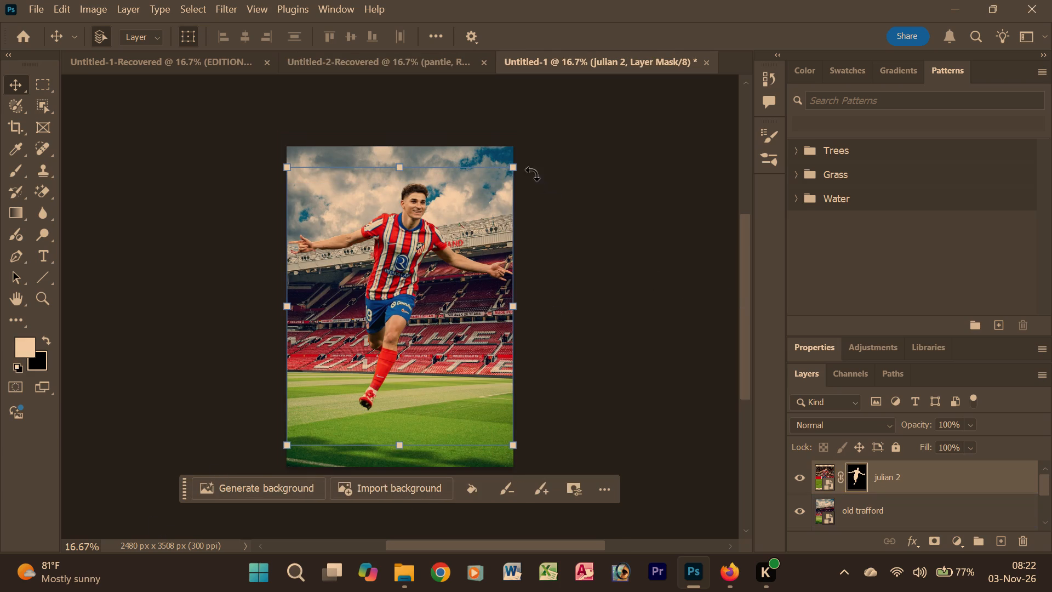
# Scale the footballer down to about 75% and stand him on the grass at the poster's lower middle, around X 1396, Y 2662 px.
pyautogui.moveTo(517, 166); pyautogui.dragTo(479, 212)
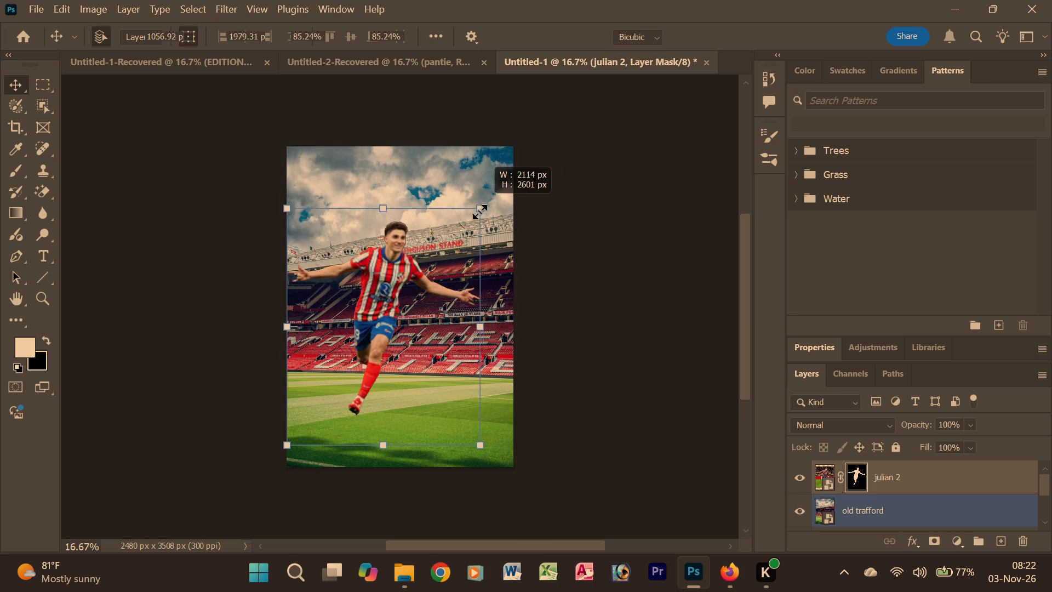
pyautogui.moveTo(479, 212); pyautogui.dragTo(478, 217)
pyautogui.moveTo(381, 214); pyautogui.dragTo(385, 235)
pyautogui.moveTo(392, 320); pyautogui.dragTo(424, 361)
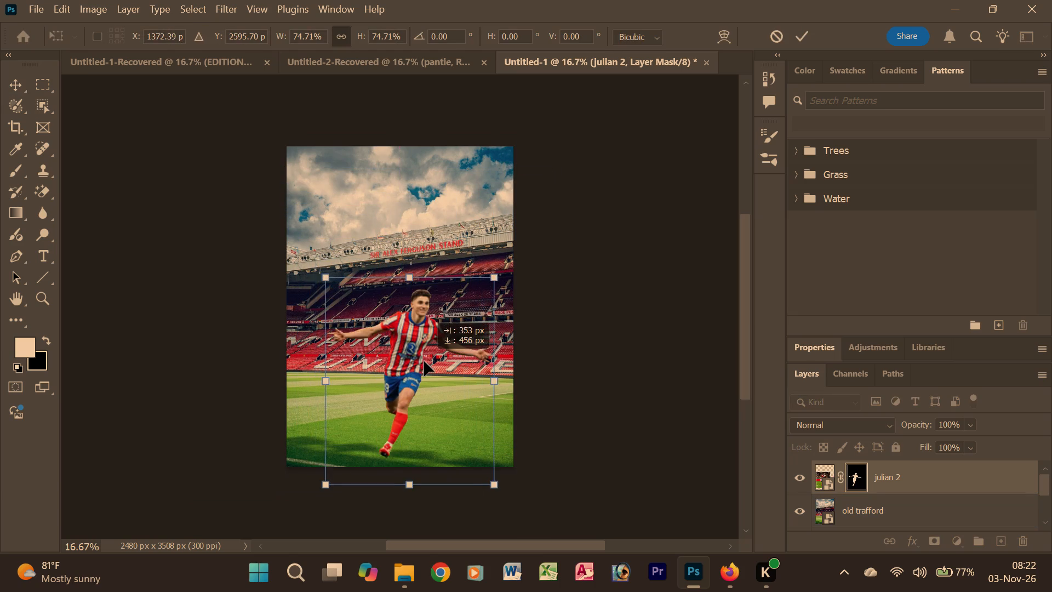
pyautogui.moveTo(424, 361); pyautogui.dragTo(426, 367)
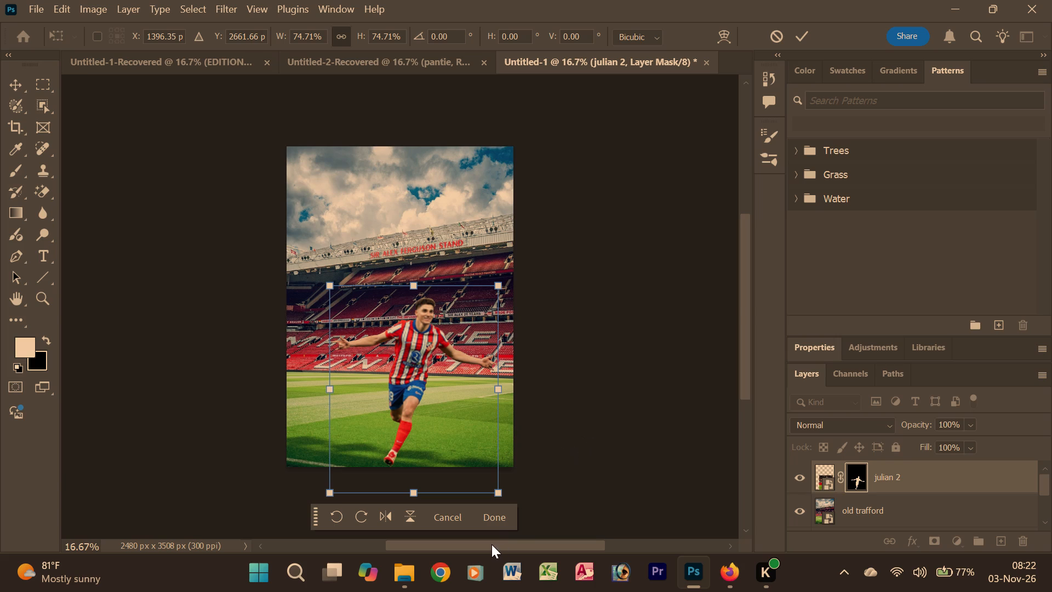
pyautogui.click(493, 521)
pyautogui.click(614, 372)
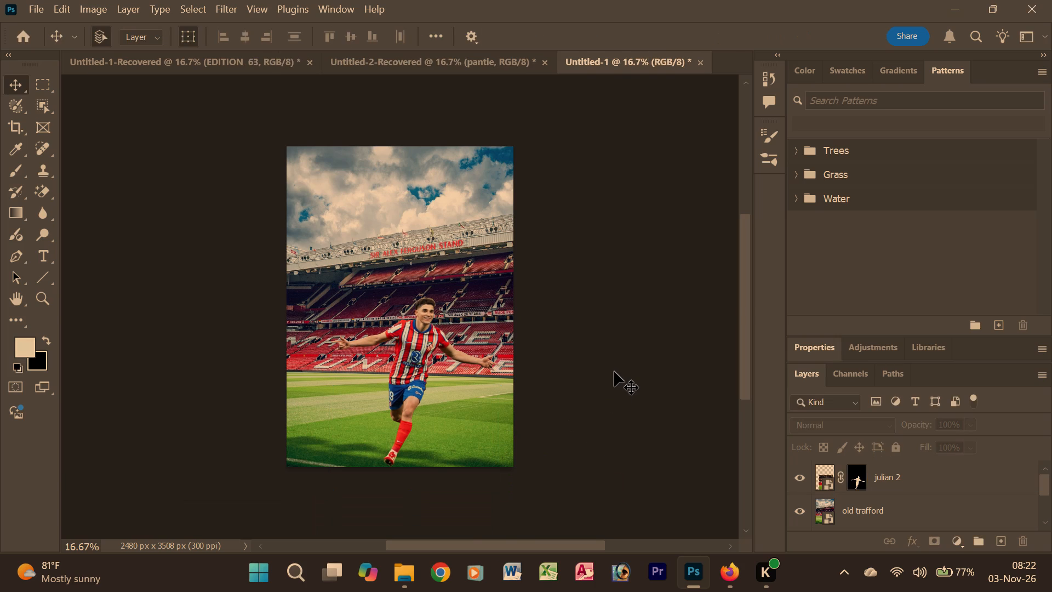
# Add a Curves adjustment layer above julian 2 and place a control point slightly above the middle of its RGB curve.
pyautogui.click(820, 471)
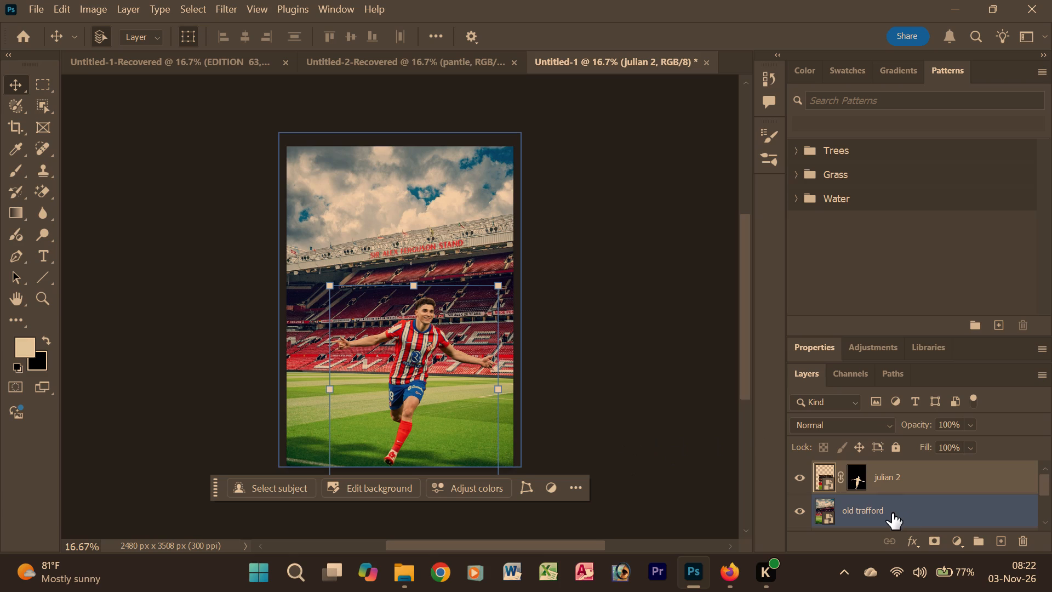
pyautogui.click(959, 546)
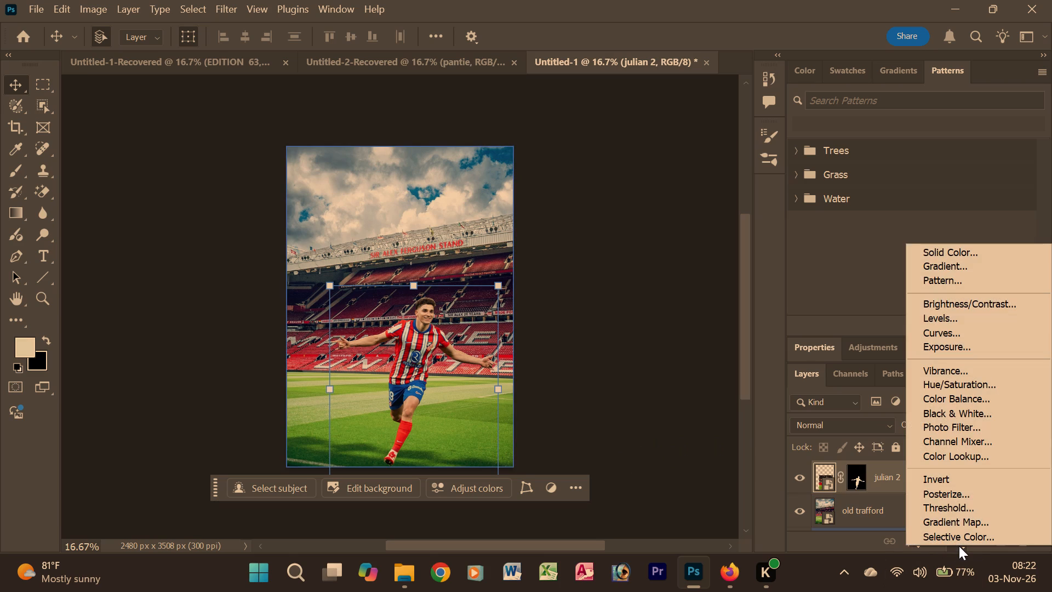
pyautogui.click(943, 329)
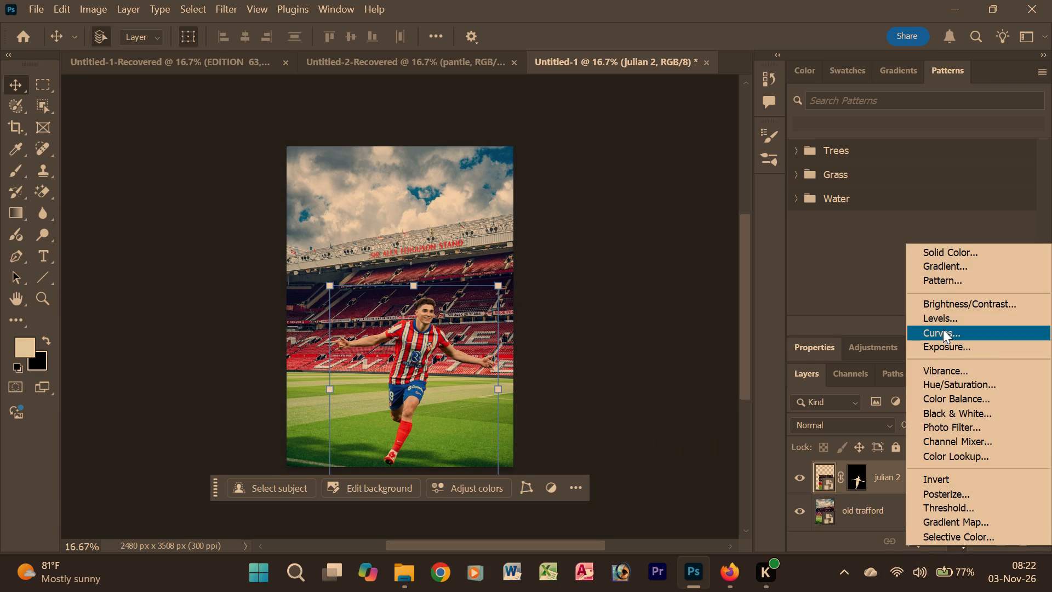
pyautogui.scroll(-1, 908, 471)
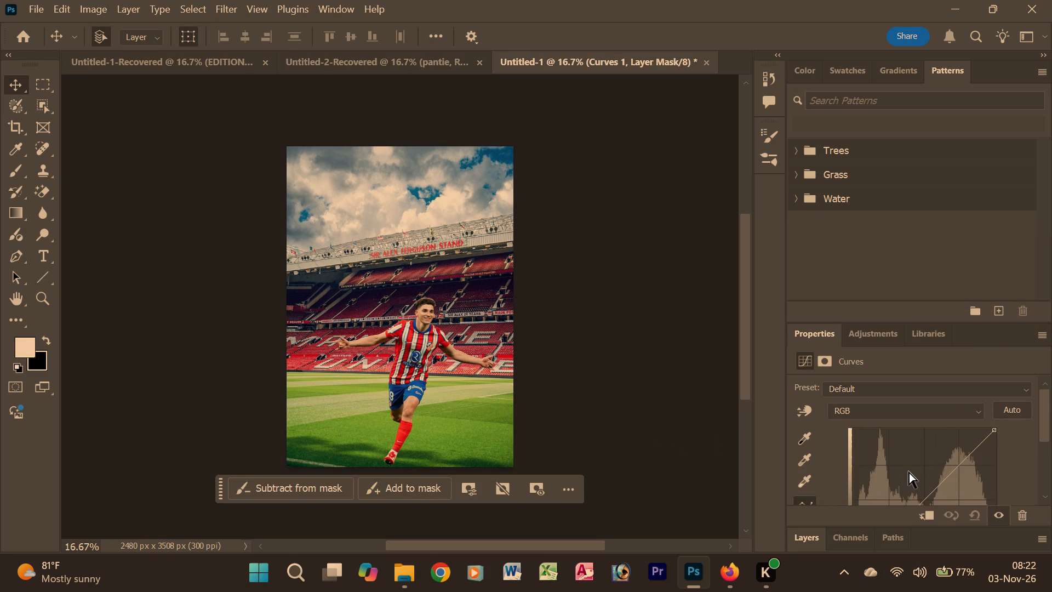
pyautogui.scroll(-1, 909, 471)
pyautogui.scroll(2, 909, 471)
pyautogui.scroll(-2, 950, 474)
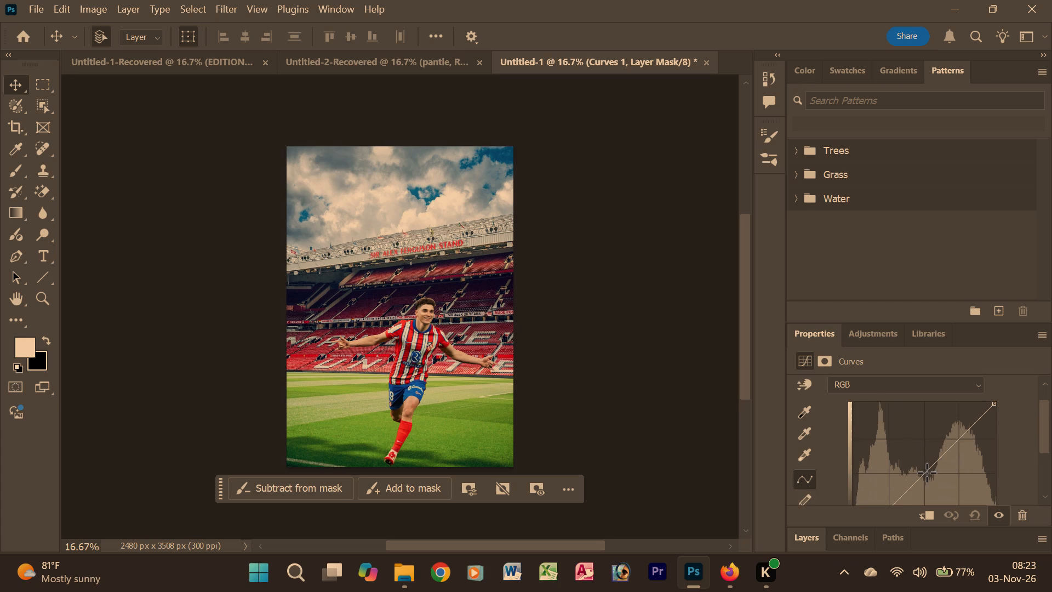
pyautogui.scroll(-2, 933, 468)
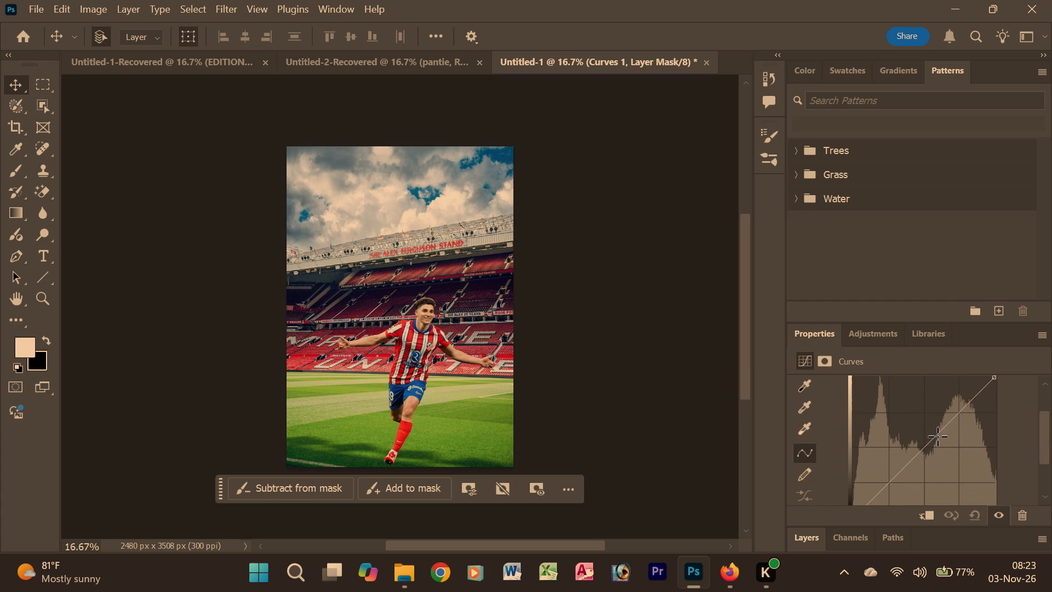
pyautogui.click(937, 436)
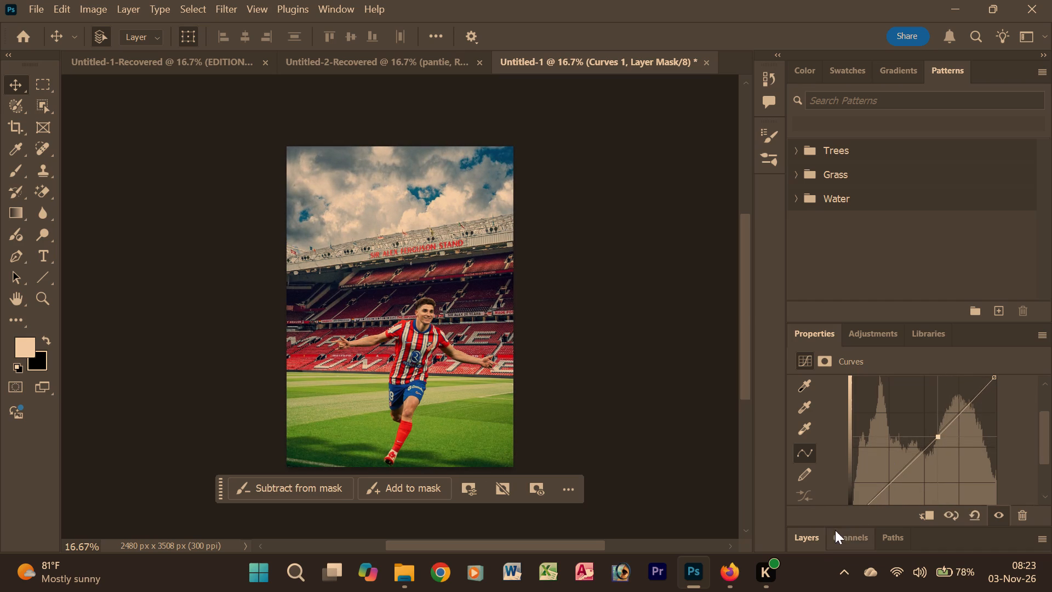
# Clip the Curves 1 adjustment layer to the julian 2 layer so it affects only the footballer.
pyautogui.click(816, 542)
pyautogui.scroll(-1, 925, 476)
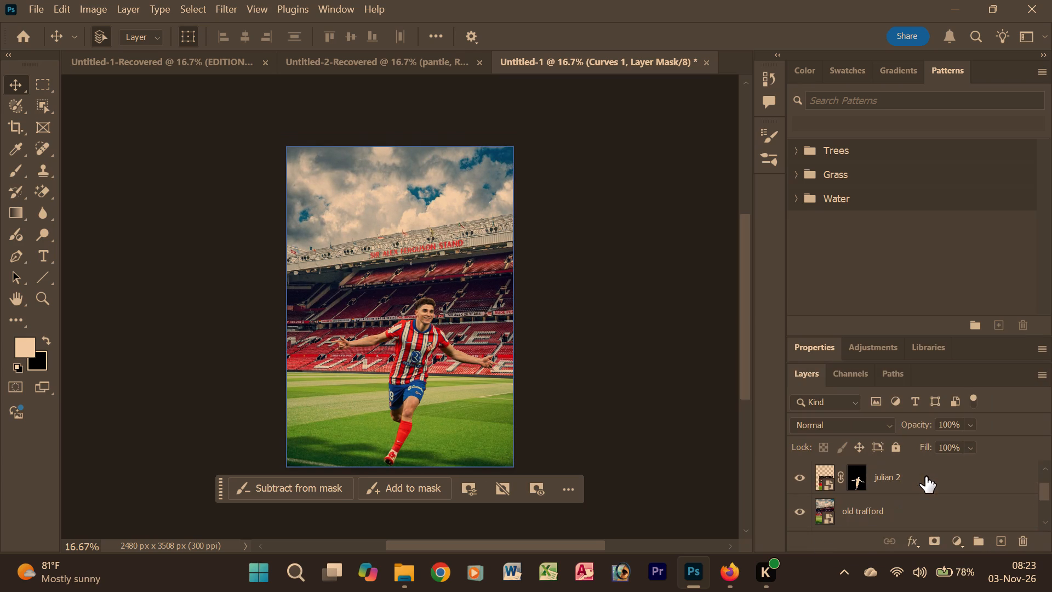
pyautogui.scroll(1, 898, 479)
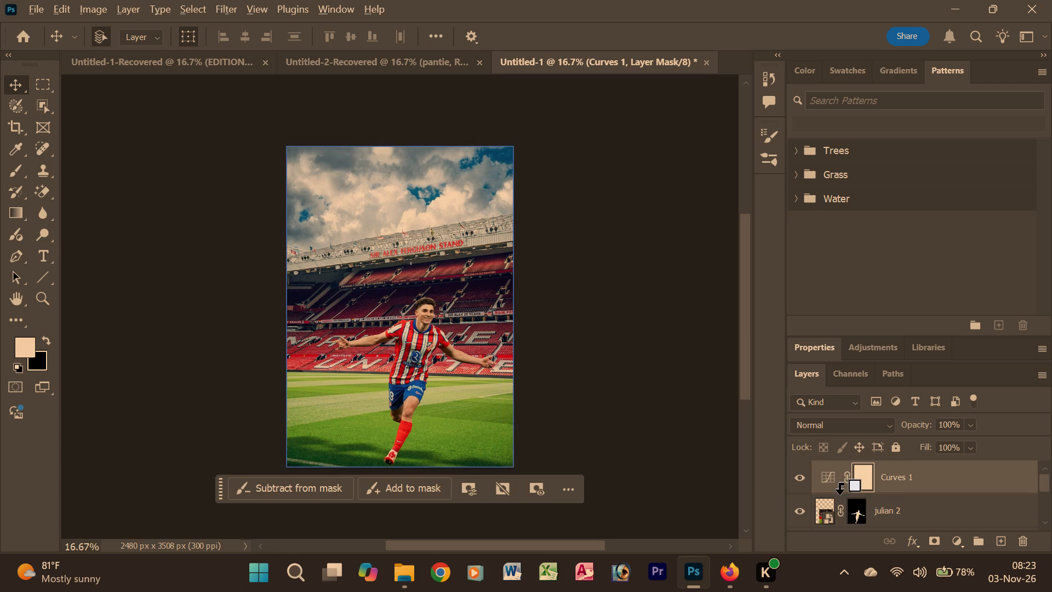
pyautogui.keyDown('alt'); pyautogui.click(841, 492); pyautogui.keyUp('alt')
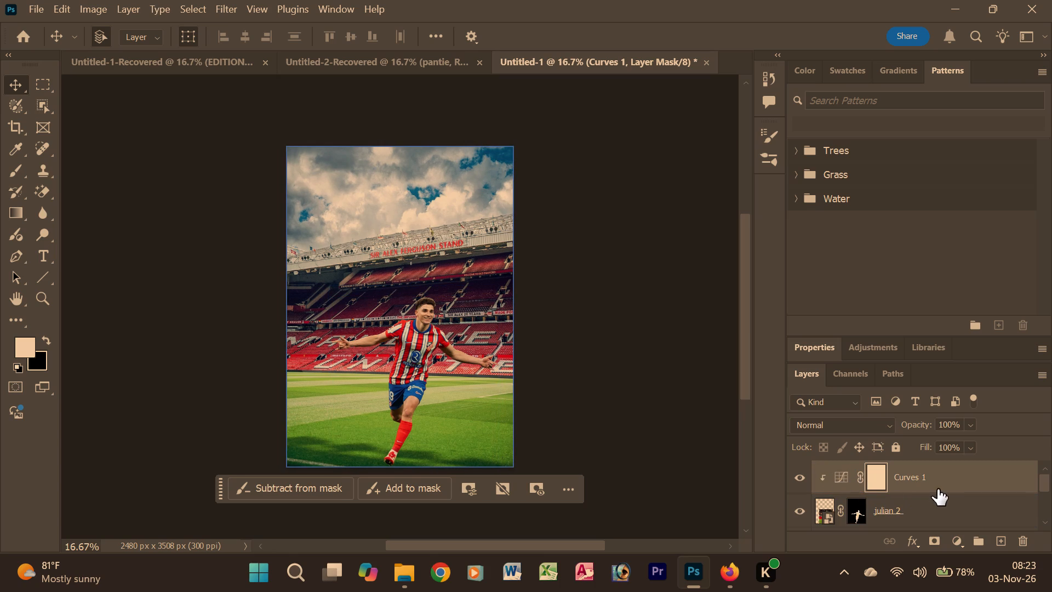
# Reopen the Curves 1 adjustment and pull its control point slightly below the diagonal to darken the footballer a little.
pyautogui.click(845, 477)
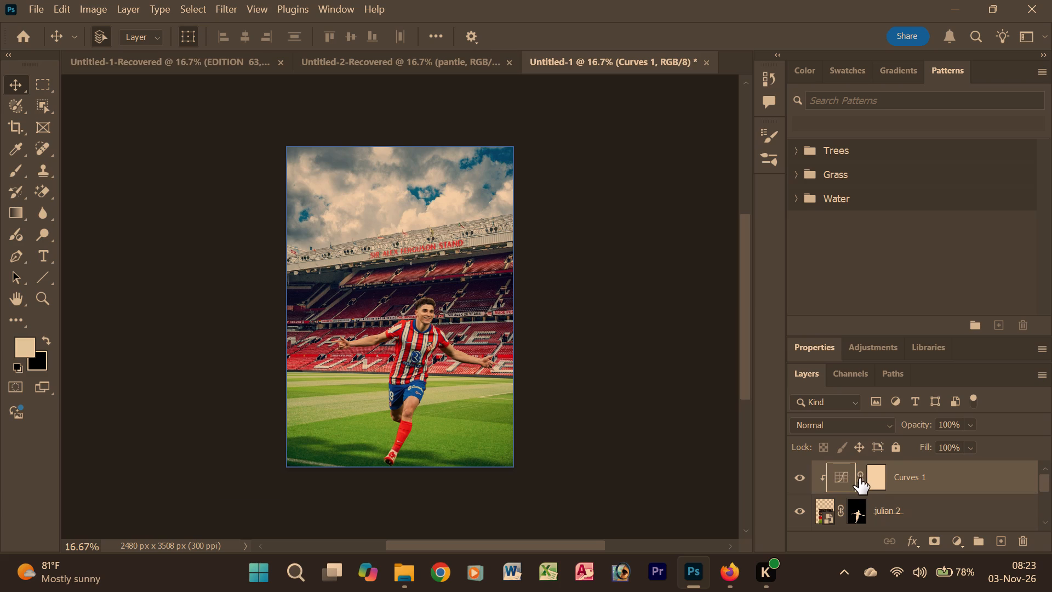
pyautogui.doubleClick(845, 480)
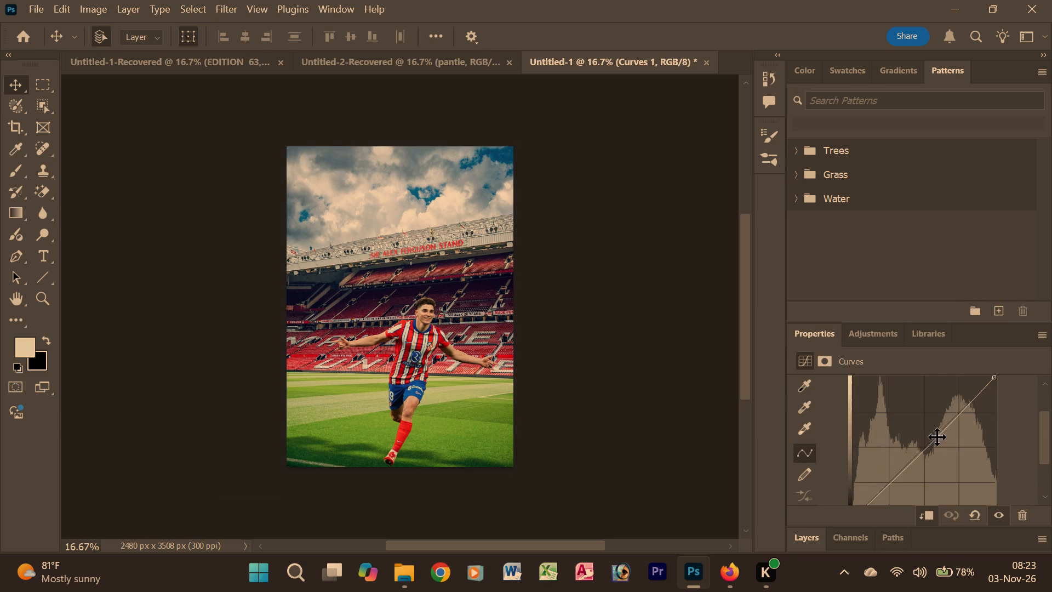
pyautogui.moveTo(937, 436); pyautogui.dragTo(959, 448)
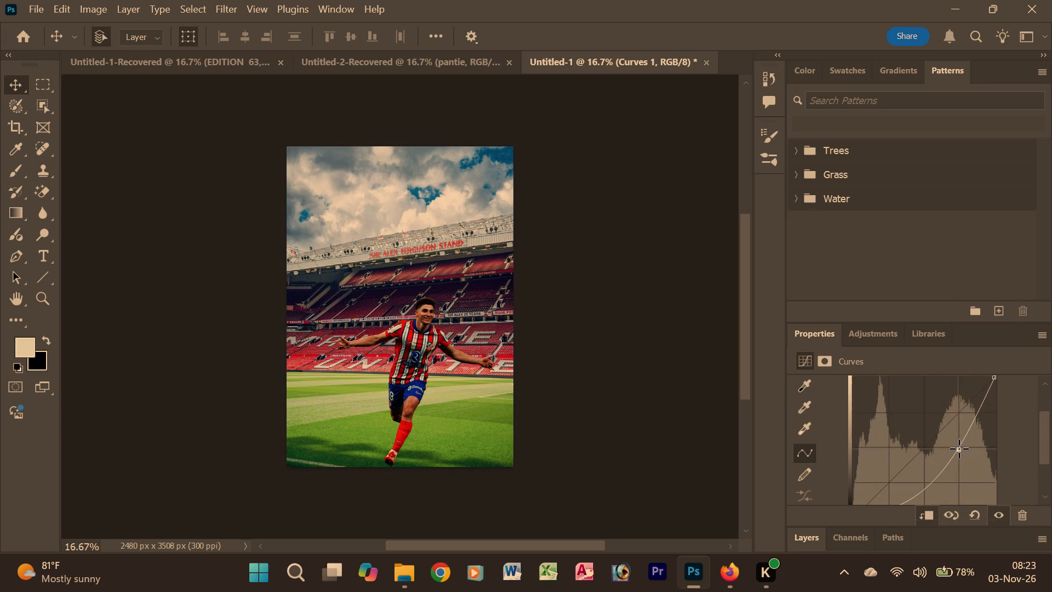
pyautogui.moveTo(959, 448); pyautogui.dragTo(945, 441)
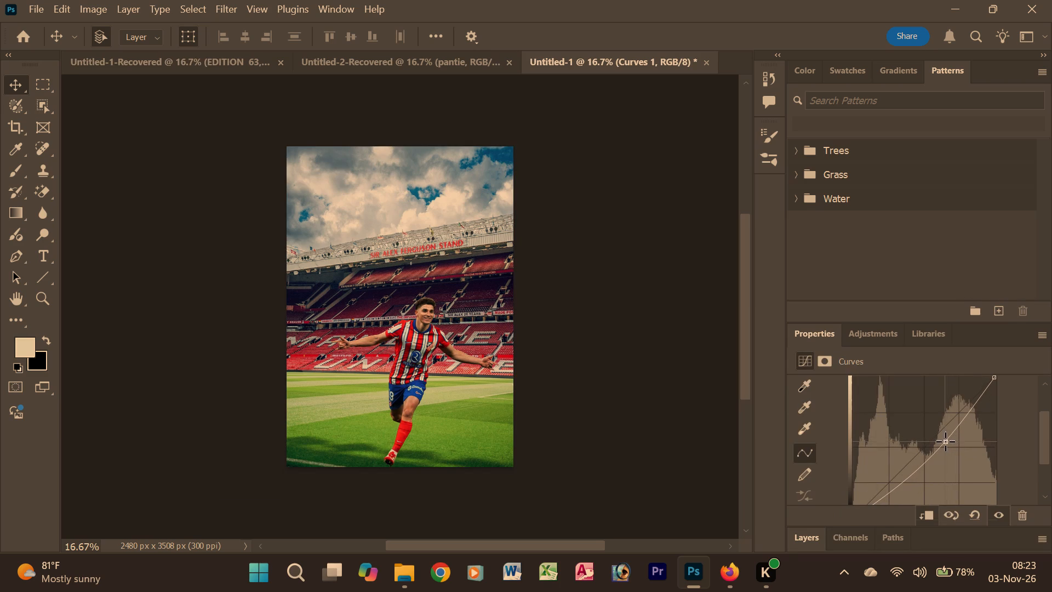
# Add a second control point in the shadows of the Curves 1 curve and lift it slightly above the diagonal to brighten the footballer's dark tones.
pyautogui.moveTo(945, 441); pyautogui.dragTo(945, 439)
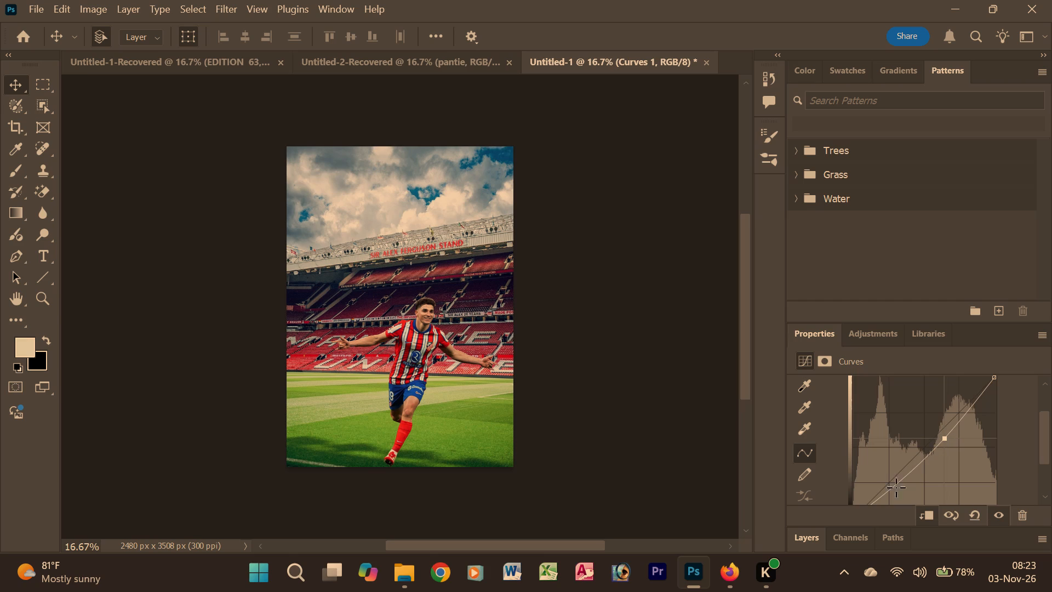
pyautogui.moveTo(894, 488); pyautogui.dragTo(886, 483)
pyautogui.moveTo(886, 483); pyautogui.dragTo(883, 482)
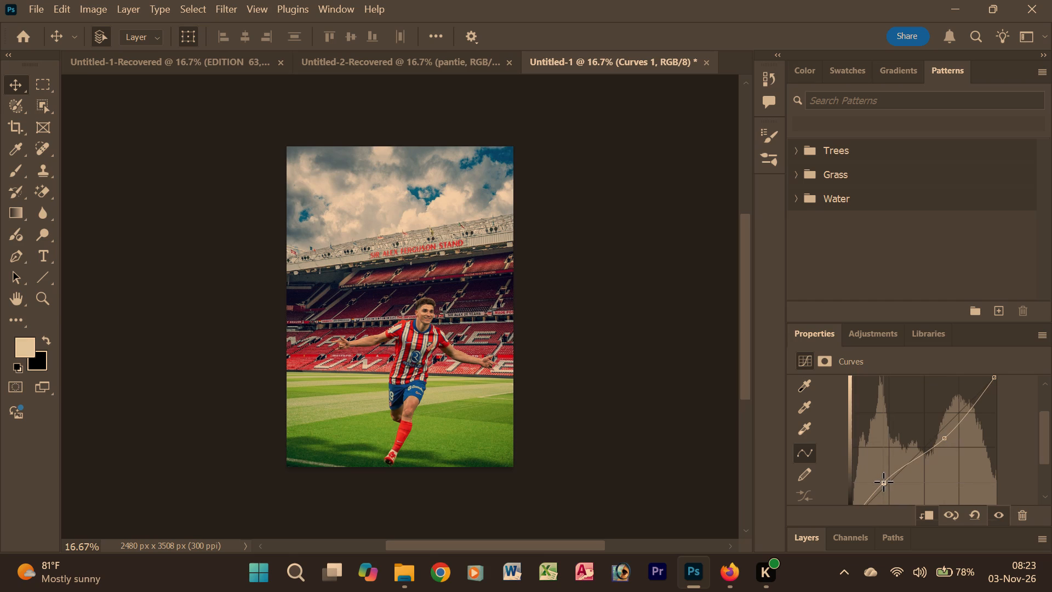
pyautogui.moveTo(883, 482); pyautogui.dragTo(880, 479)
pyautogui.moveTo(880, 479); pyautogui.dragTo(874, 471)
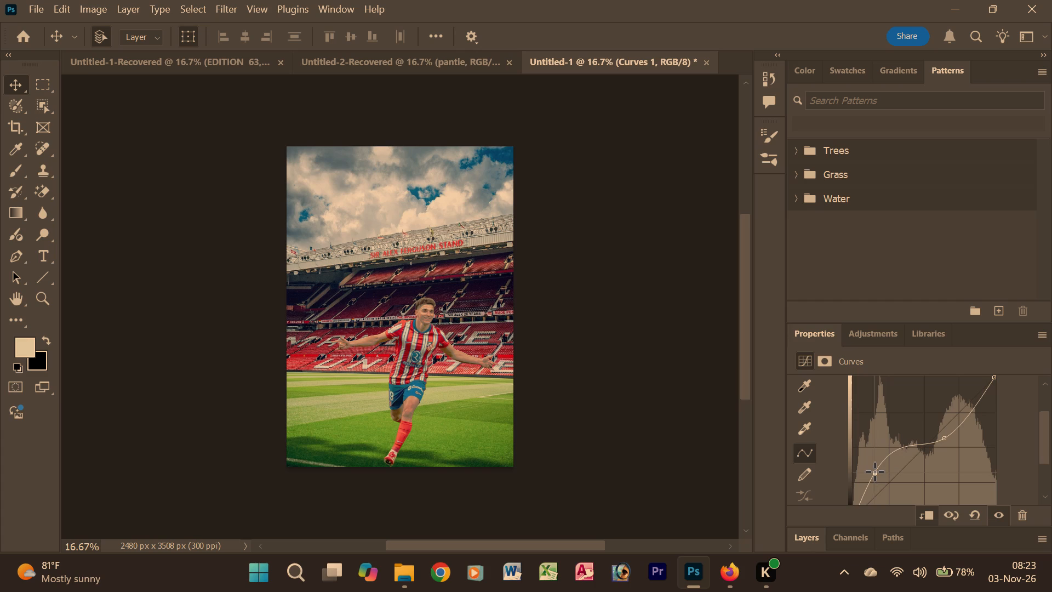
pyautogui.moveTo(874, 471); pyautogui.dragTo(880, 477)
pyautogui.moveTo(880, 477); pyautogui.dragTo(883, 481)
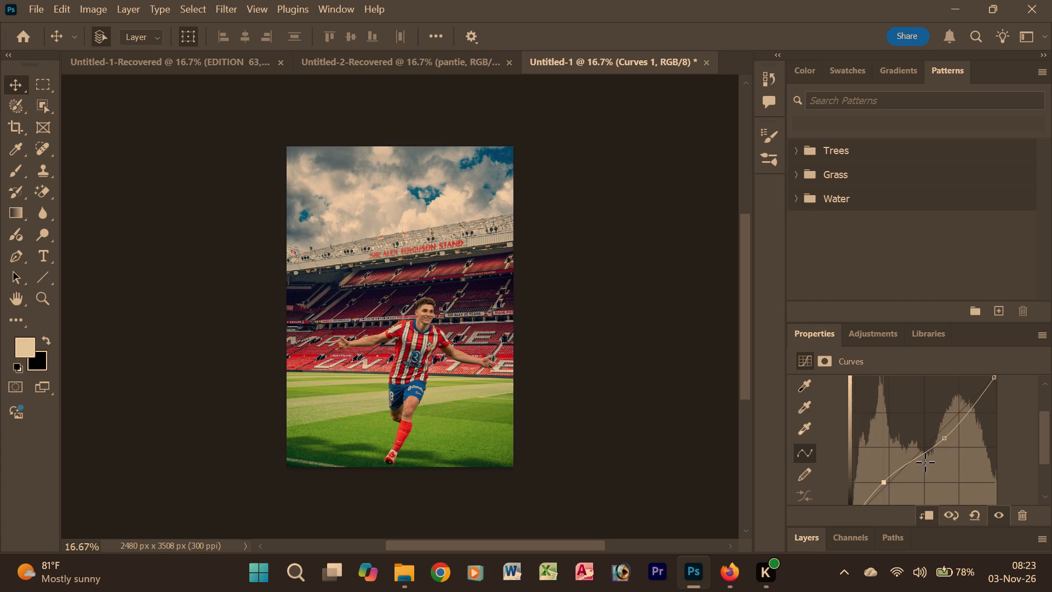
# Toggle the visibility of Curves 1 to compare the footballer with and without the adjustment, and review the layer stack.
pyautogui.click(797, 538)
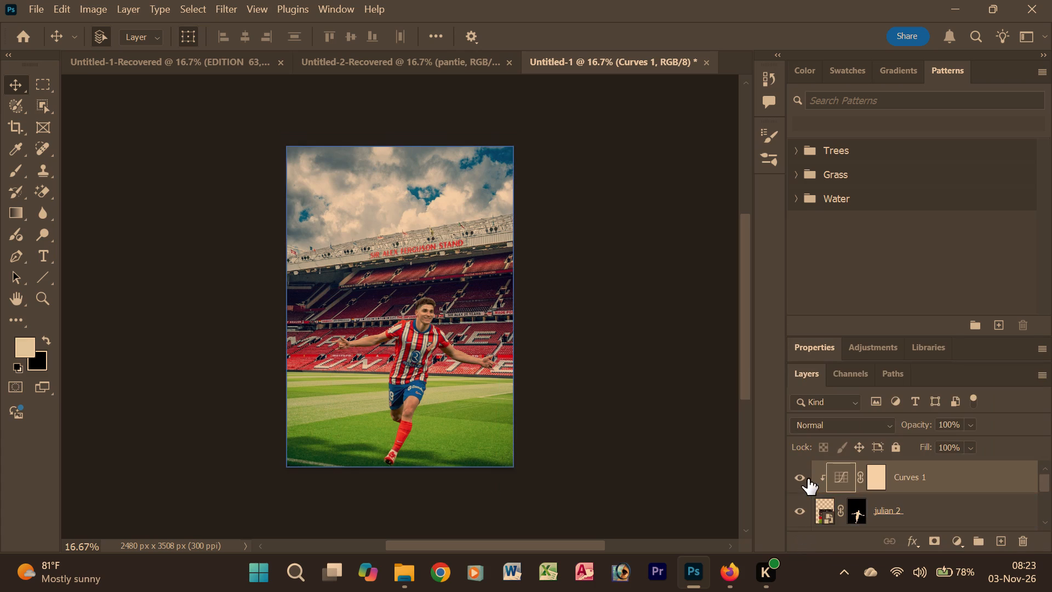
pyautogui.click(805, 476)
pyautogui.click(805, 476)
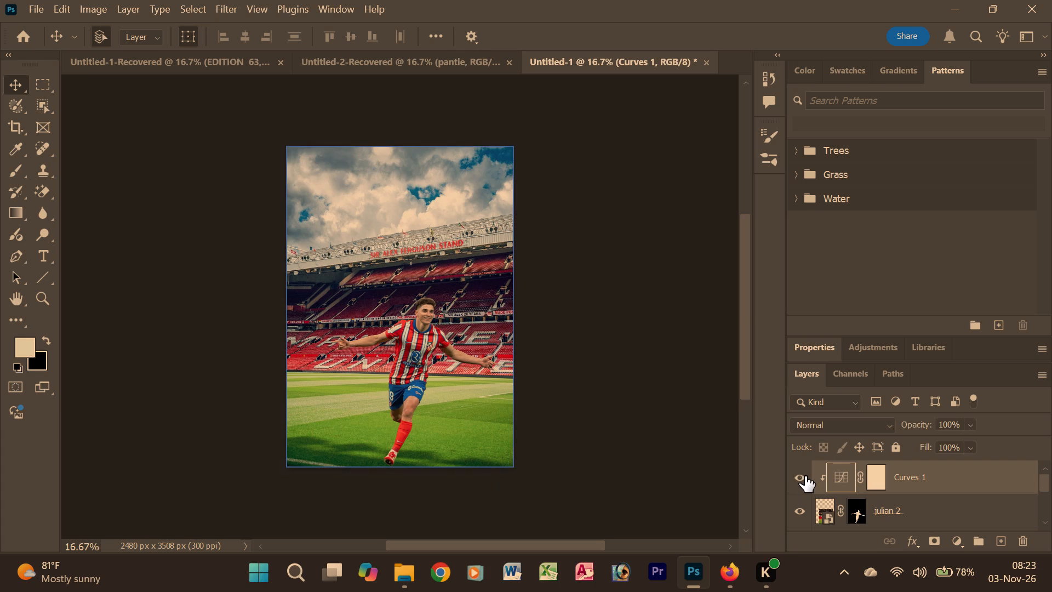
pyautogui.click(805, 476)
pyautogui.click(805, 476)
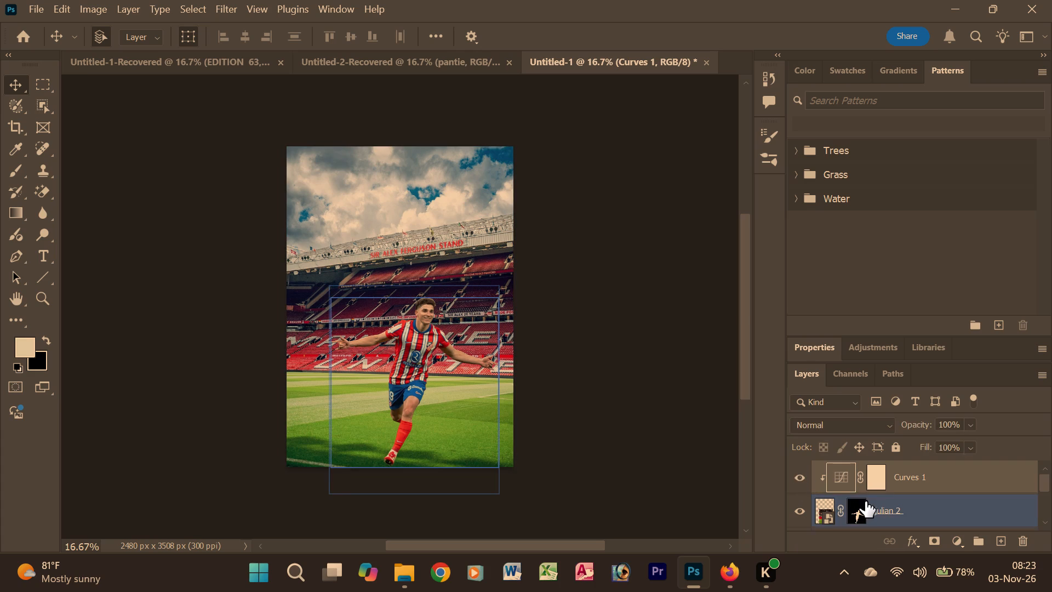
pyautogui.scroll(-2, 866, 501)
pyautogui.scroll(1, 866, 501)
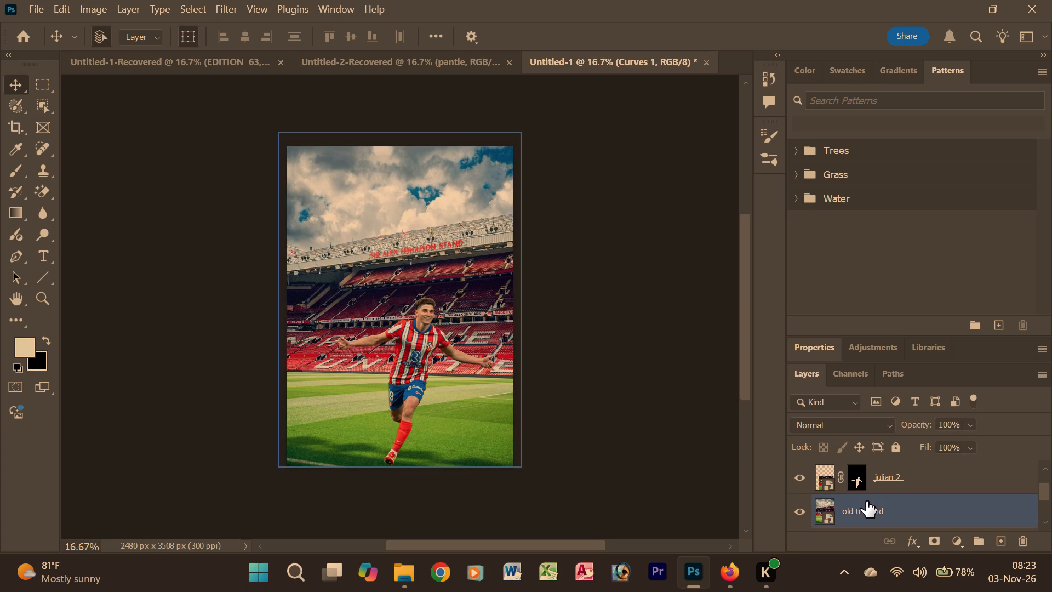
pyautogui.scroll(1, 866, 501)
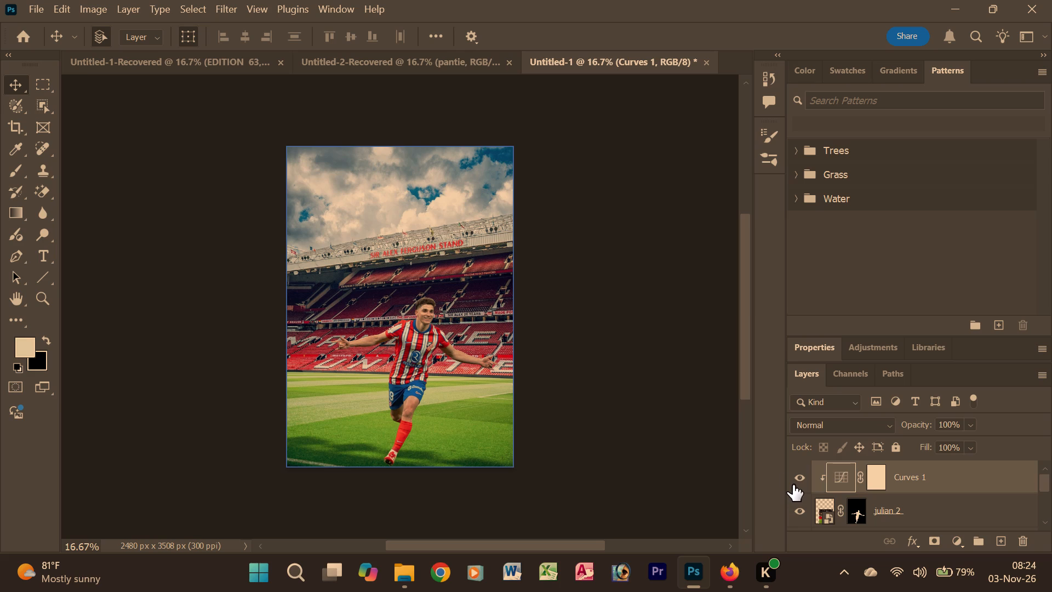
pyautogui.scroll(1, 613, 408)
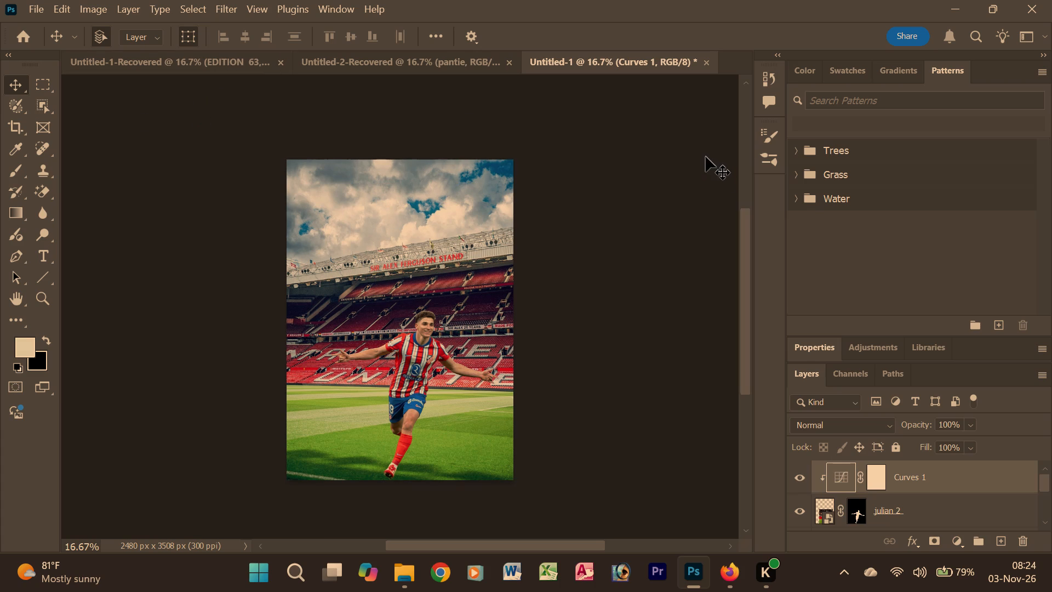
# Switch to File Explorer and browse the shimoni walk folder for another subject image.
pyautogui.click(404, 584)
pyautogui.scroll(-2, 443, 445)
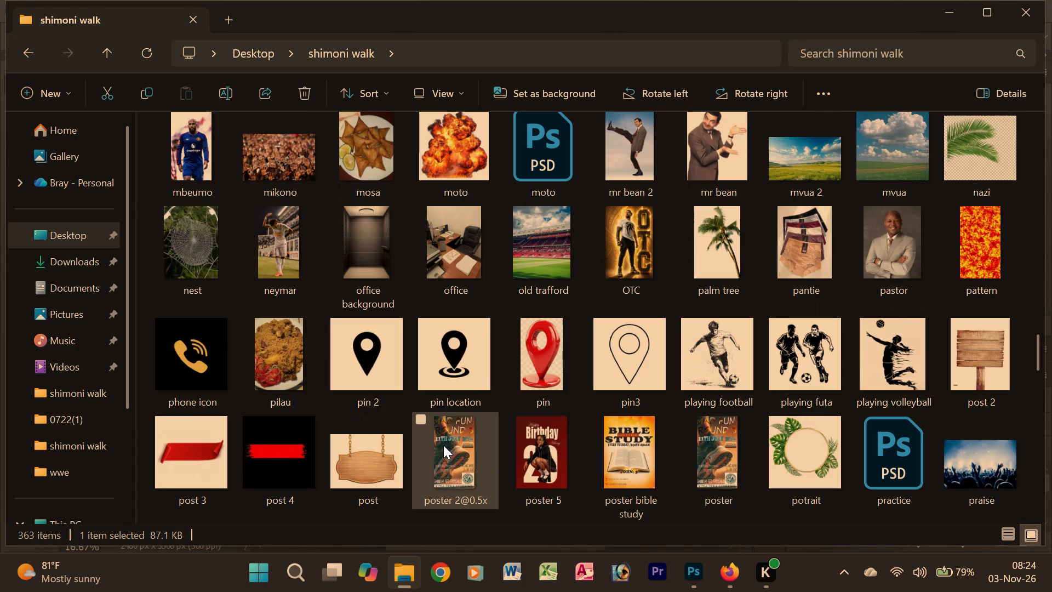
pyautogui.scroll(-2, 437, 446)
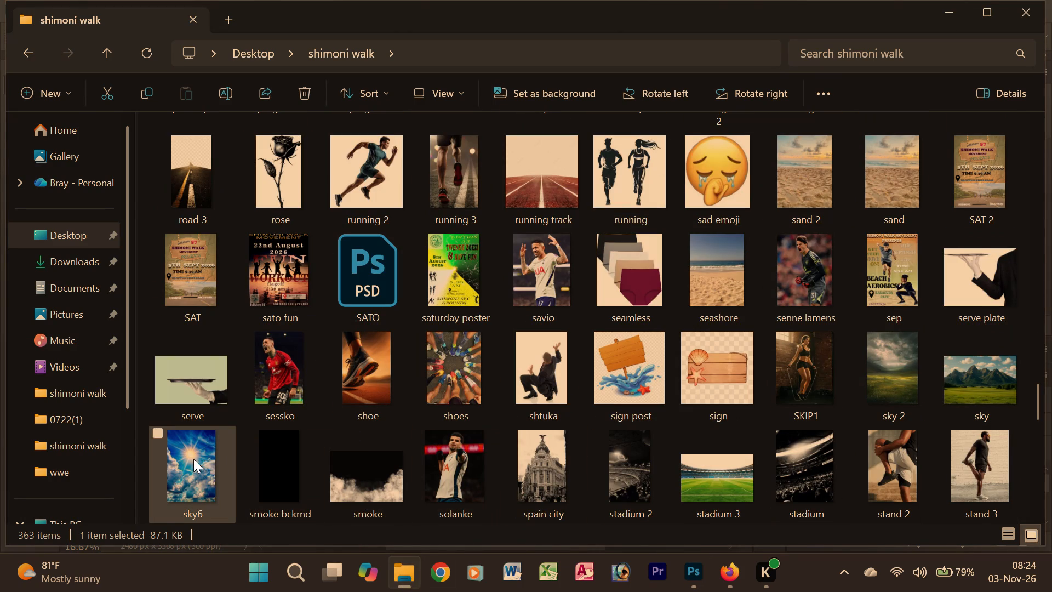
pyautogui.scroll(-2, 463, 446)
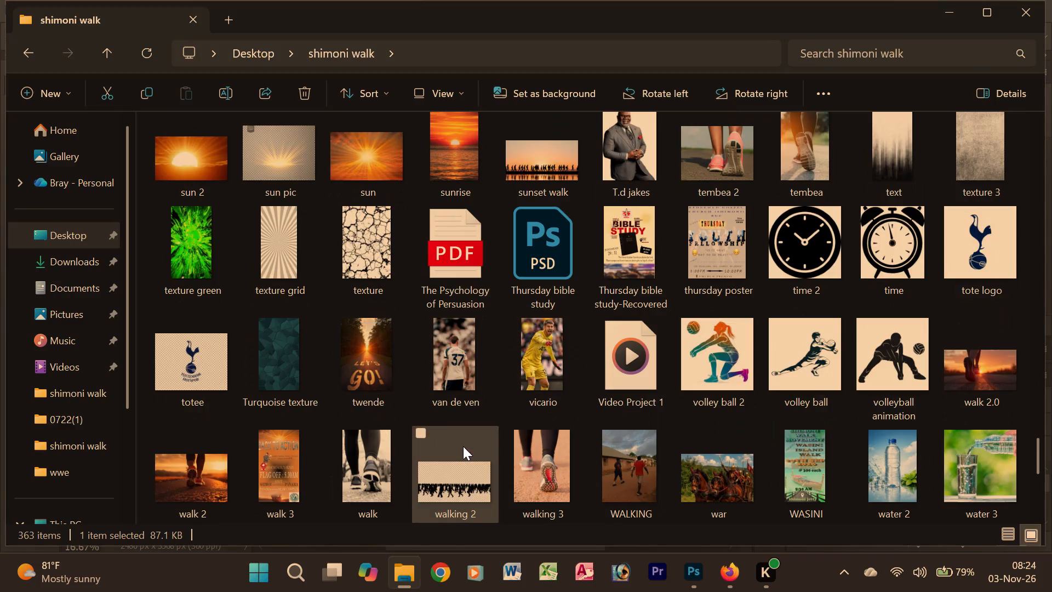
pyautogui.scroll(-1, 463, 446)
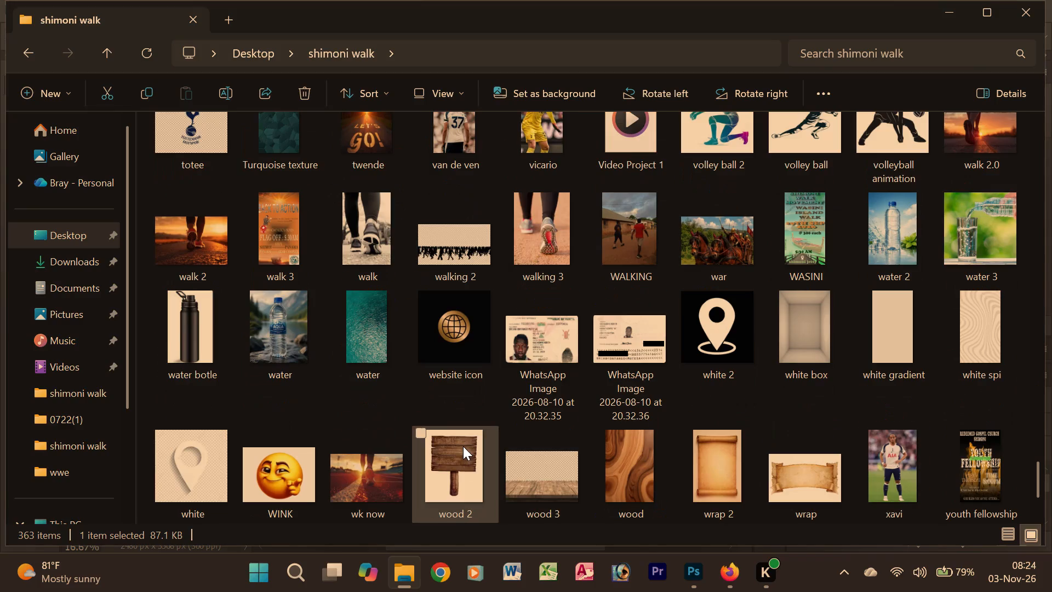
pyautogui.scroll(-1, 463, 446)
pyautogui.scroll(2, 464, 447)
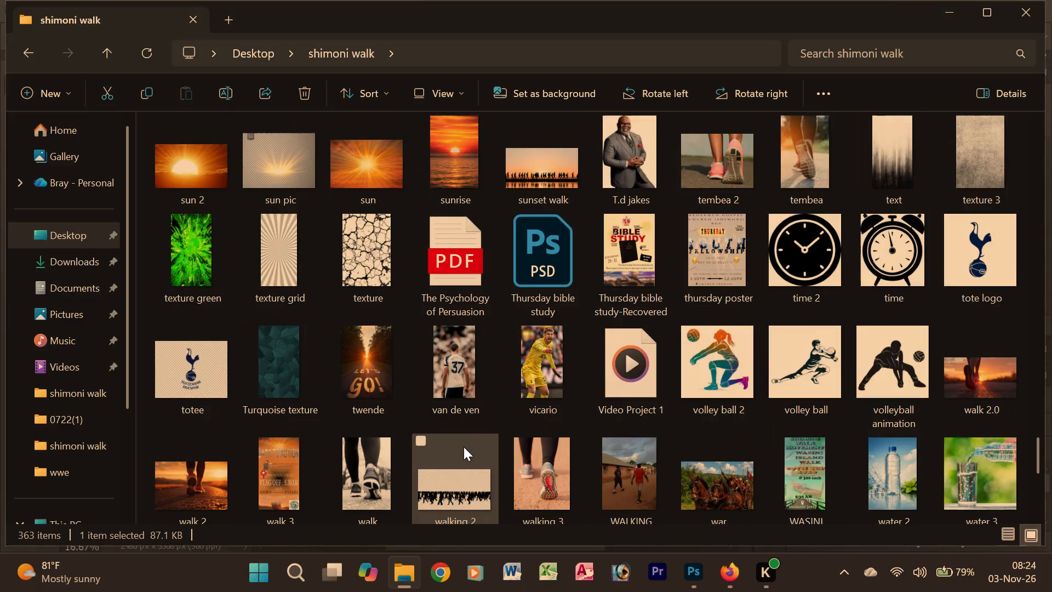
pyautogui.scroll(1, 464, 447)
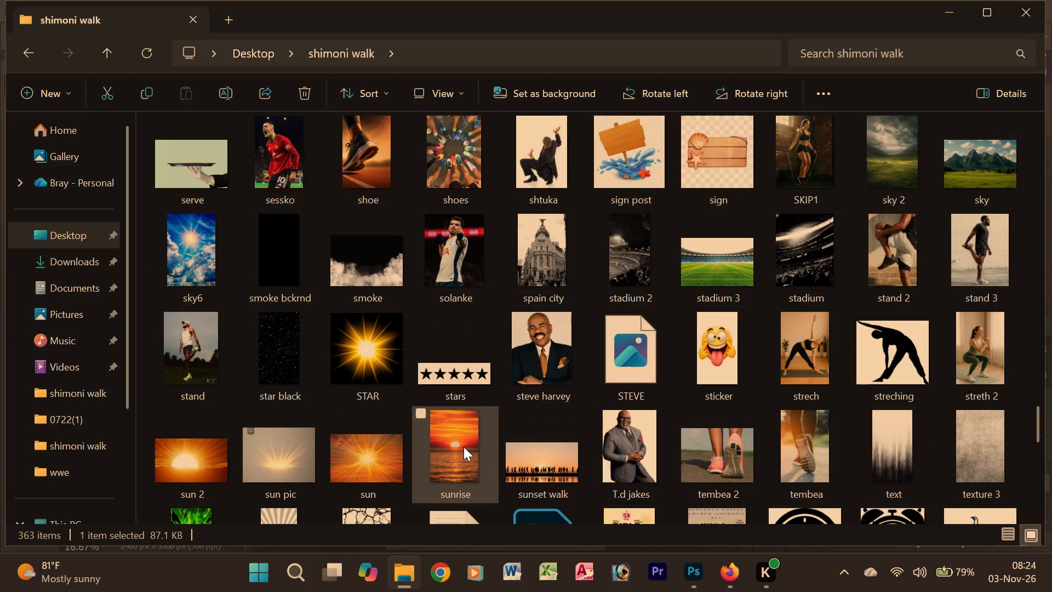
pyautogui.scroll(2, 464, 447)
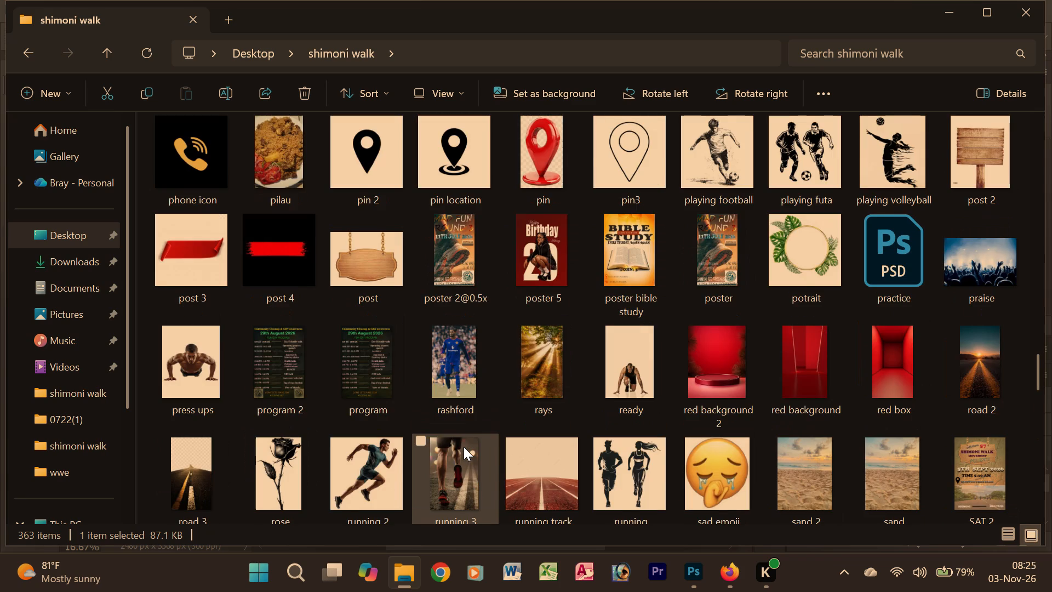
pyautogui.scroll(1, 464, 447)
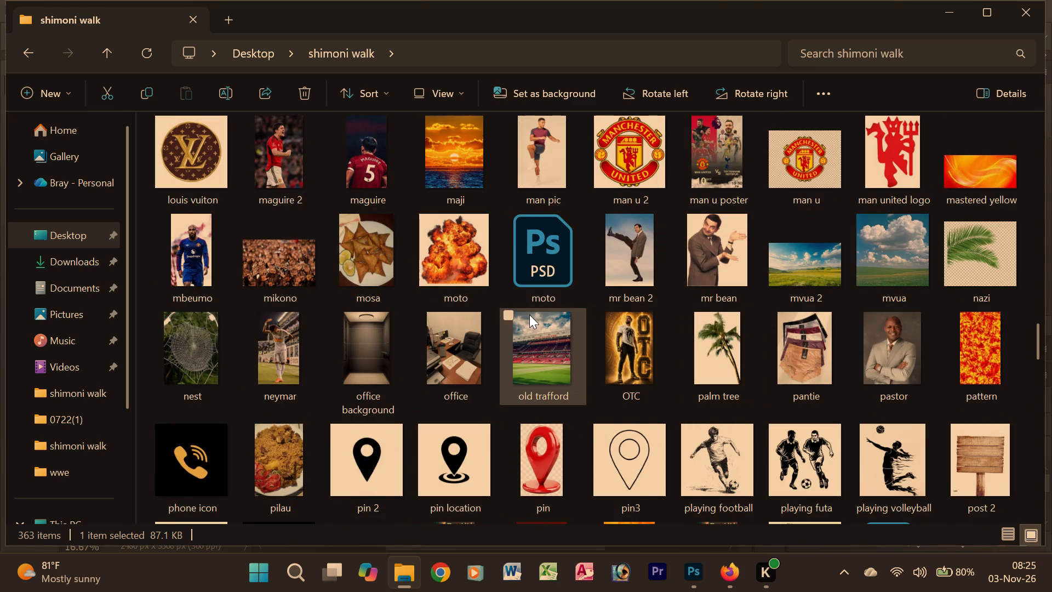
pyautogui.scroll(3, 529, 315)
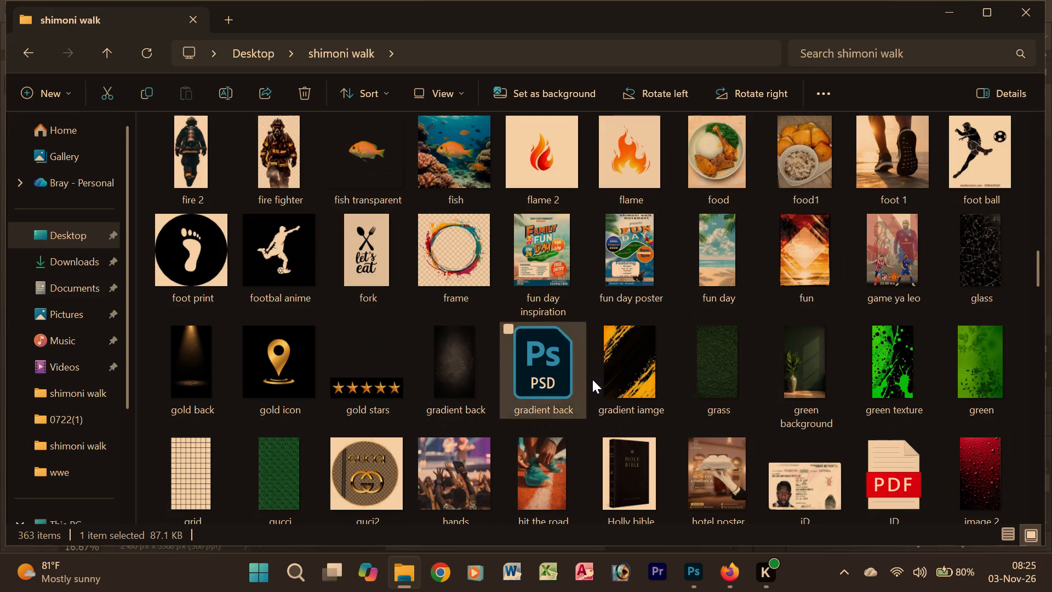
pyautogui.scroll(-2, 598, 383)
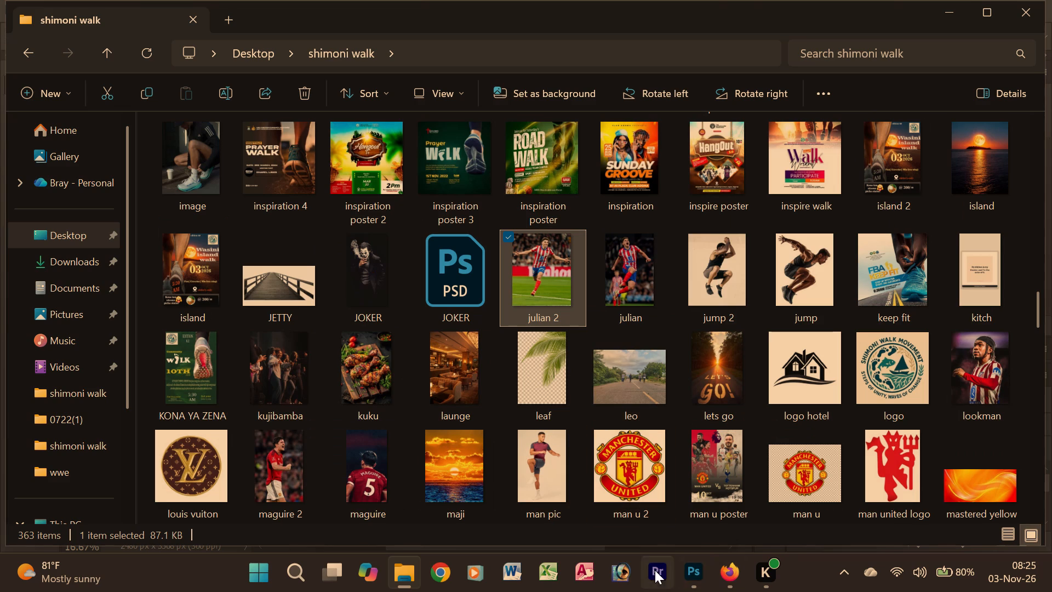
# Switch back to Photoshop and delete the julian 2 footballer layer from the poster.
pyautogui.click(690, 575)
pyautogui.click(431, 361)
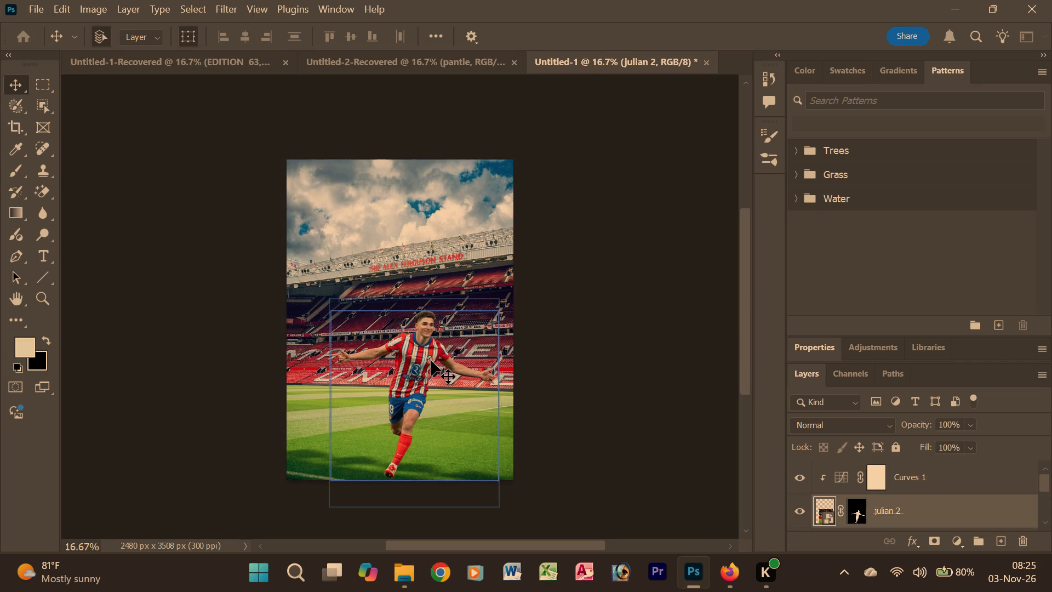
pyautogui.press('Delete')
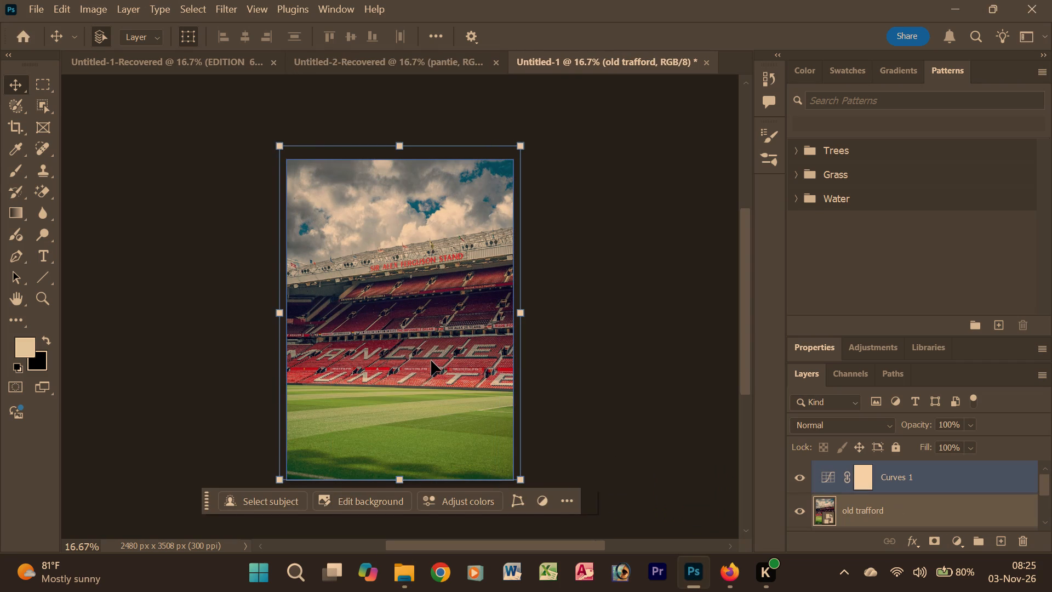
# Place the man pic image from the shimoni walk folder, scaled to about 30.4% and positioned over the pitch around X 1459, Y 2368 px.
pyautogui.click(399, 578)
pyautogui.moveTo(541, 451); pyautogui.dragTo(416, 362)
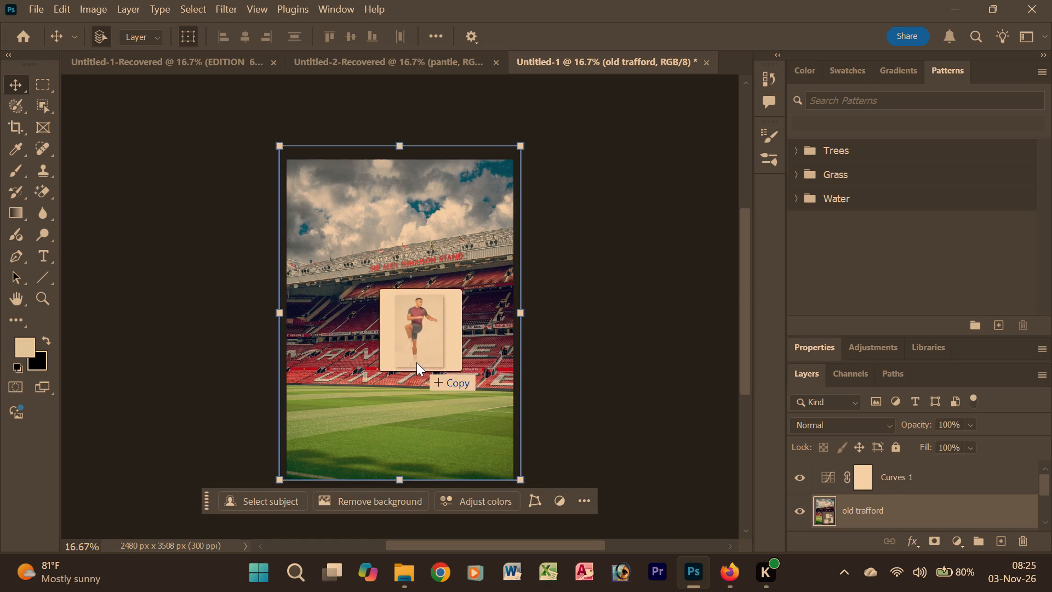
pyautogui.moveTo(416, 362); pyautogui.dragTo(396, 368)
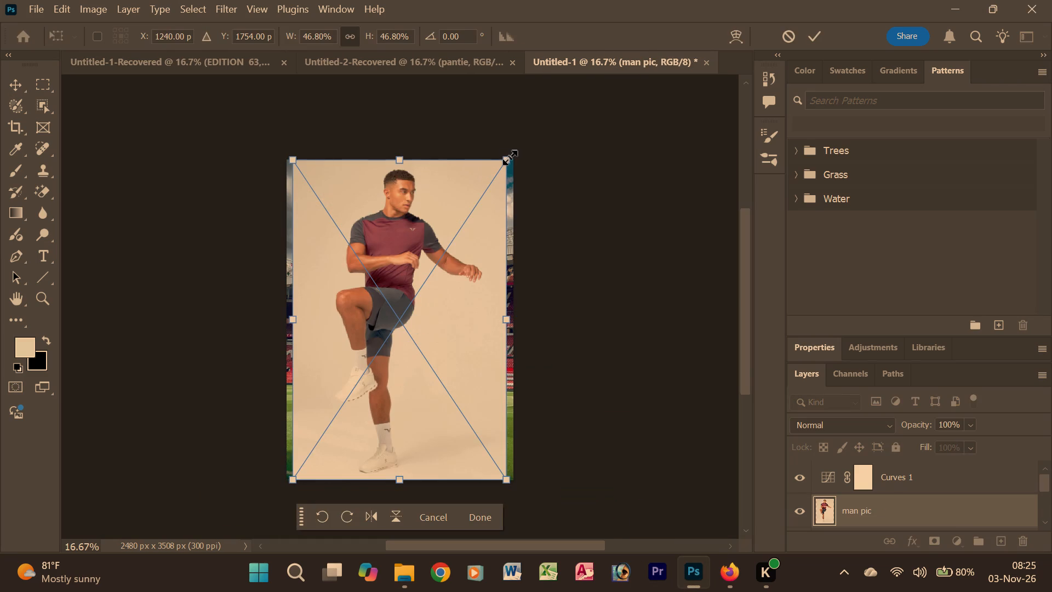
pyautogui.moveTo(510, 157); pyautogui.dragTo(451, 271)
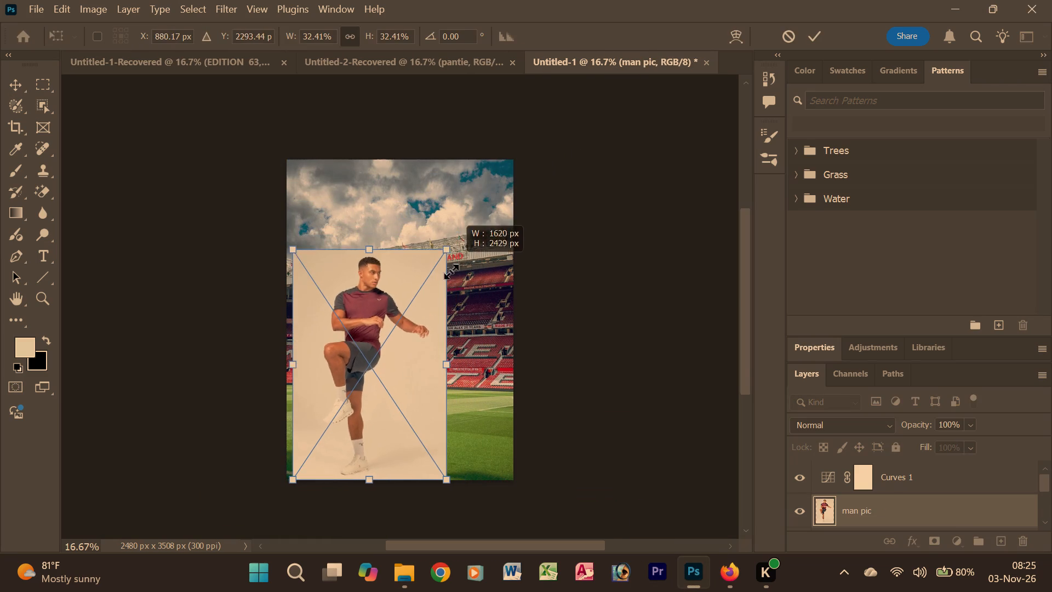
pyautogui.moveTo(451, 271); pyautogui.dragTo(449, 278)
pyautogui.moveTo(374, 363); pyautogui.dragTo(425, 357)
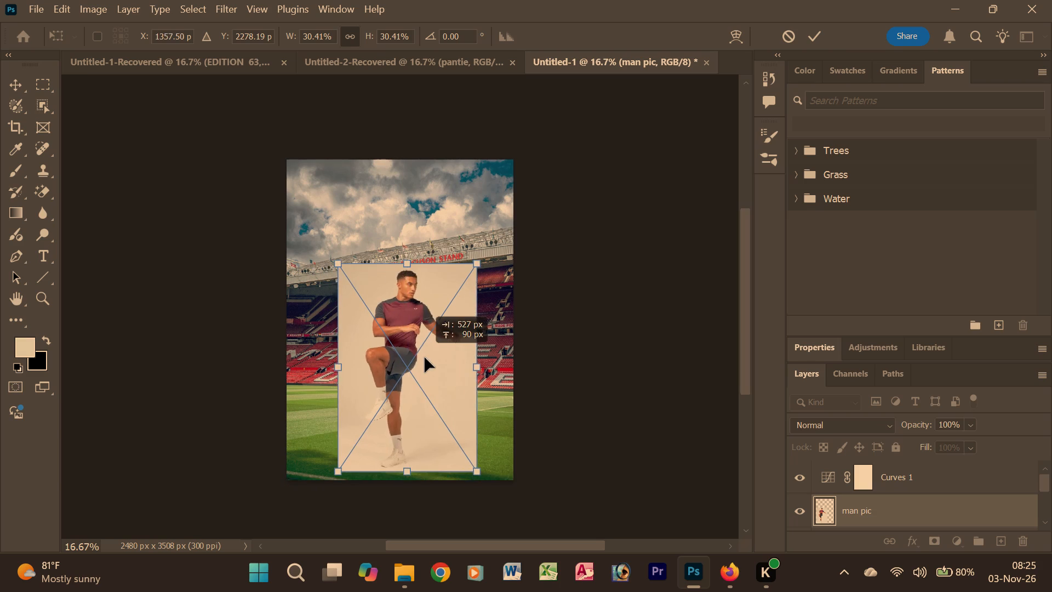
pyautogui.moveTo(425, 357); pyautogui.dragTo(432, 366)
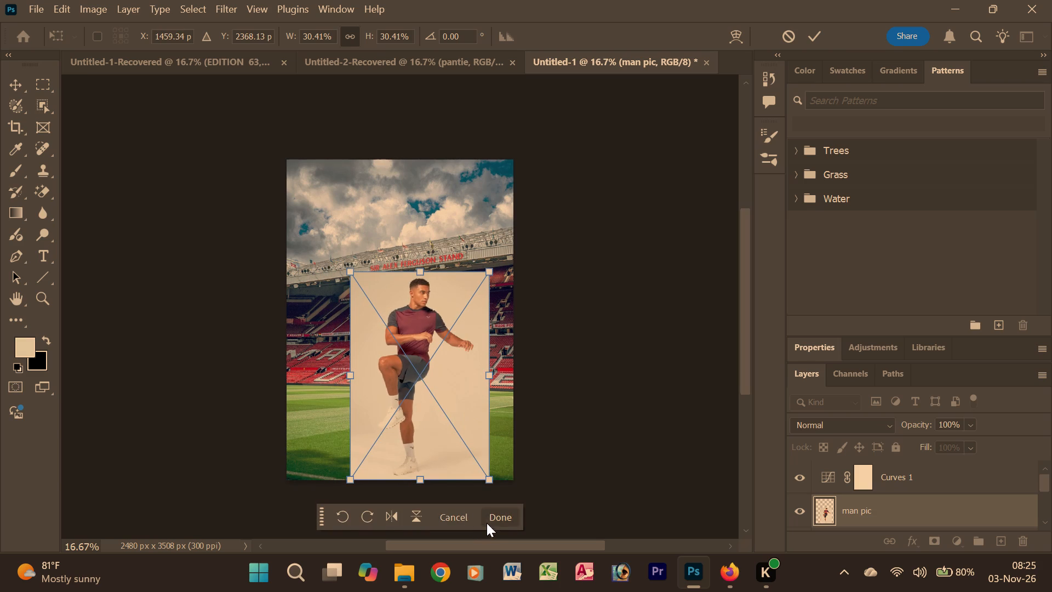
pyautogui.click(500, 516)
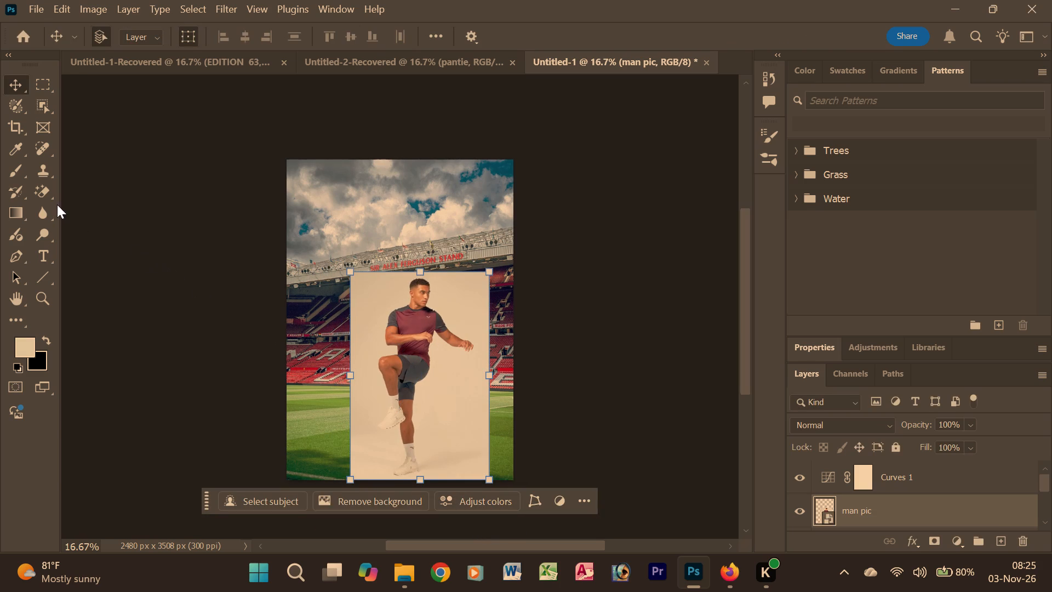
# Rasterize the man pic smart object so the Magic Eraser can edit it.
pyautogui.click(44, 190)
pyautogui.click(463, 378)
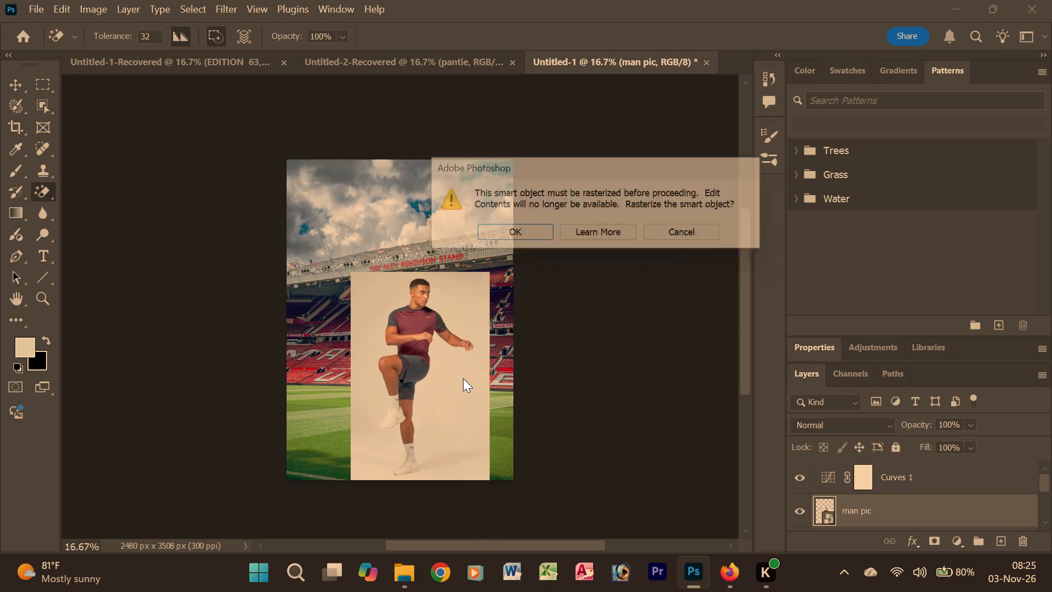
pyautogui.click(512, 229)
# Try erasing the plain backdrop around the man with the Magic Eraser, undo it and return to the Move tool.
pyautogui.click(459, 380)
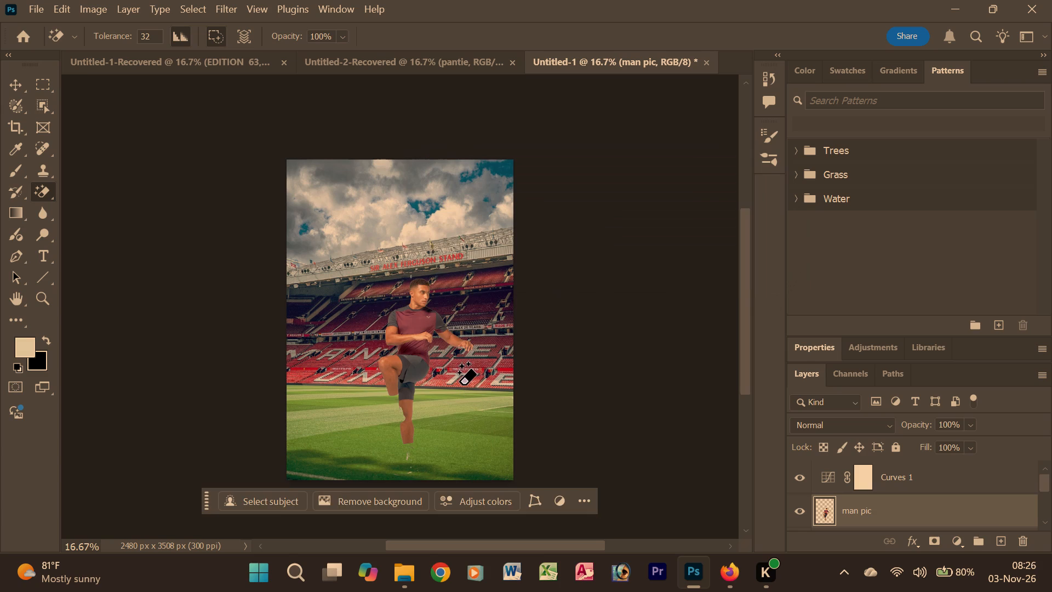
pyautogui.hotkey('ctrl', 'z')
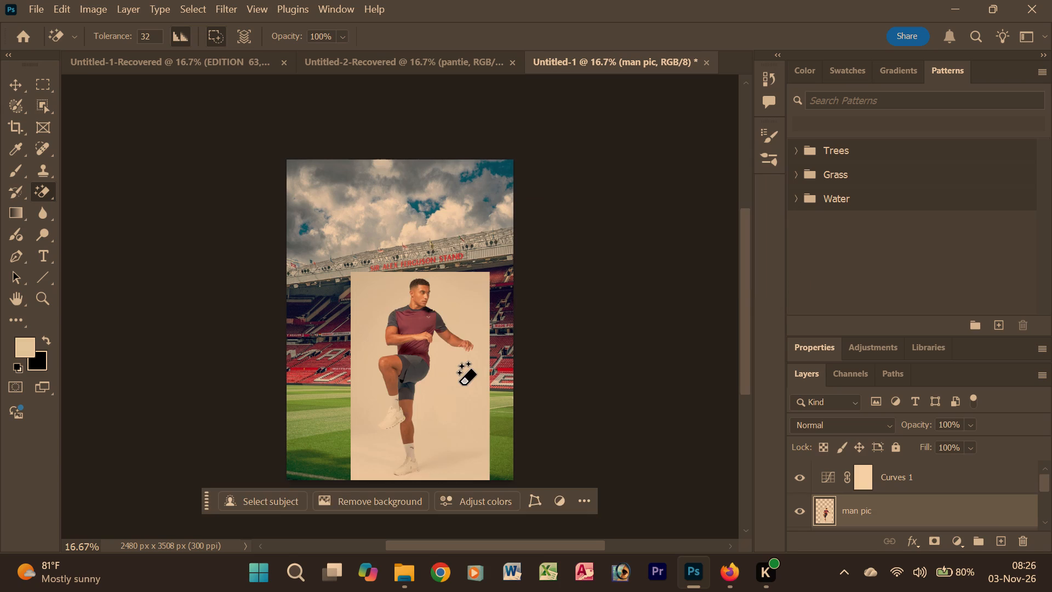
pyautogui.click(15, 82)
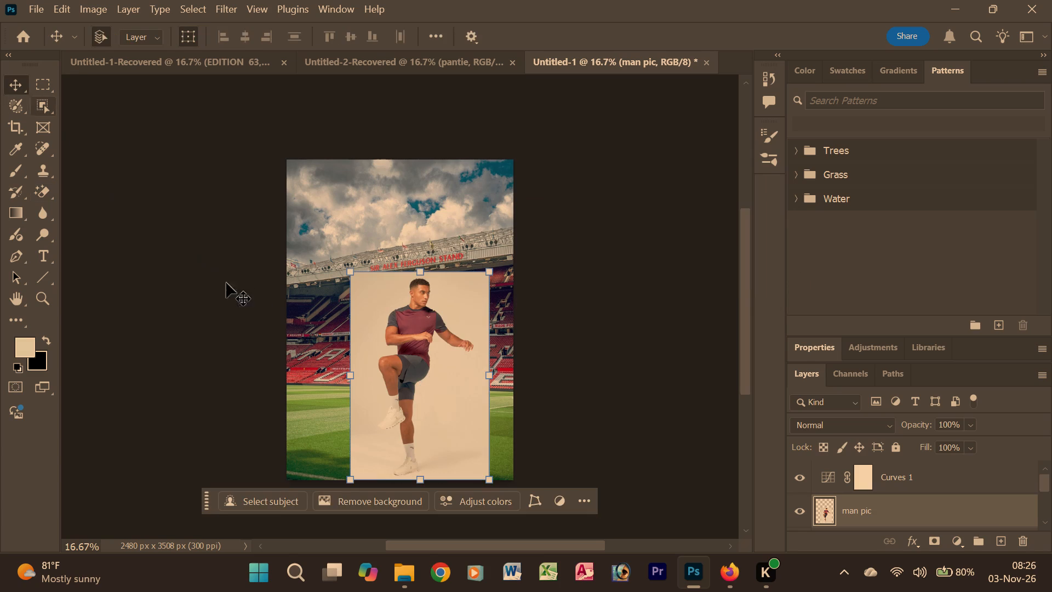
# Remove the background from the man pic layer so only the cut-out man stands over the stadium, keeping that layer selected.
pyautogui.click(371, 503)
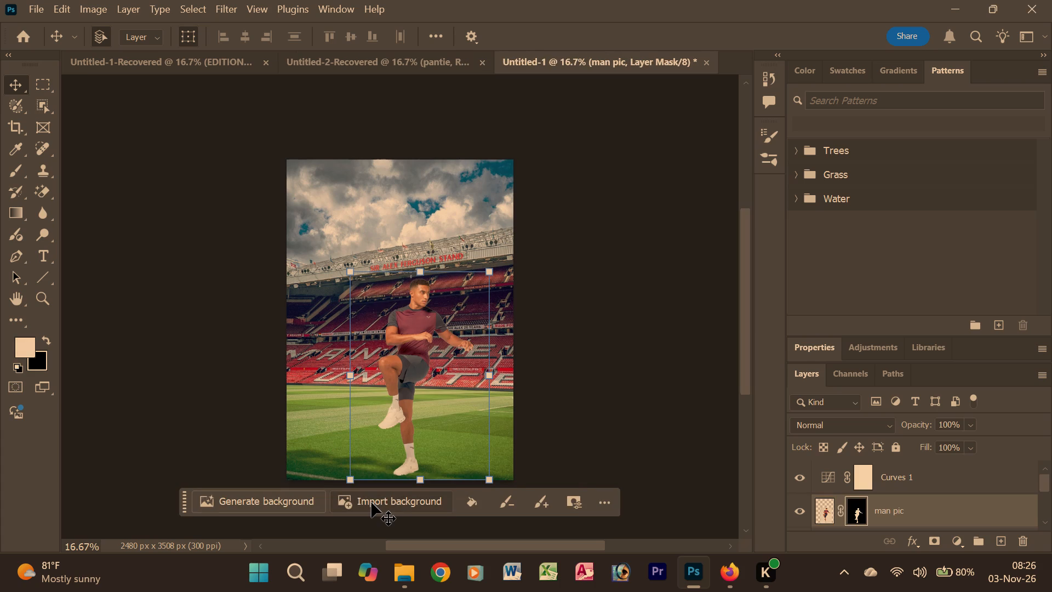
pyautogui.click(632, 361)
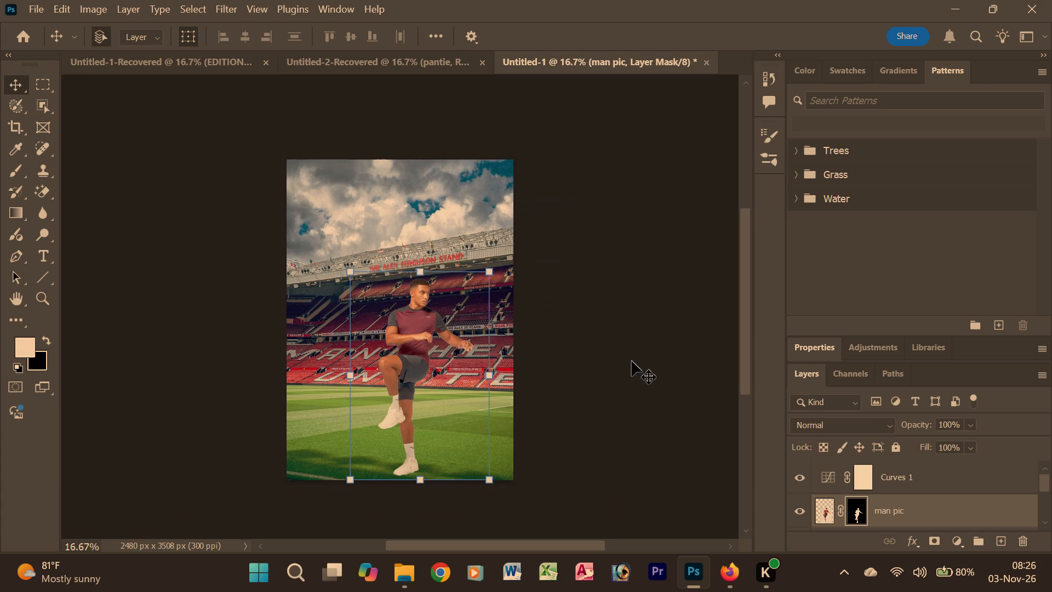
pyautogui.click(429, 357)
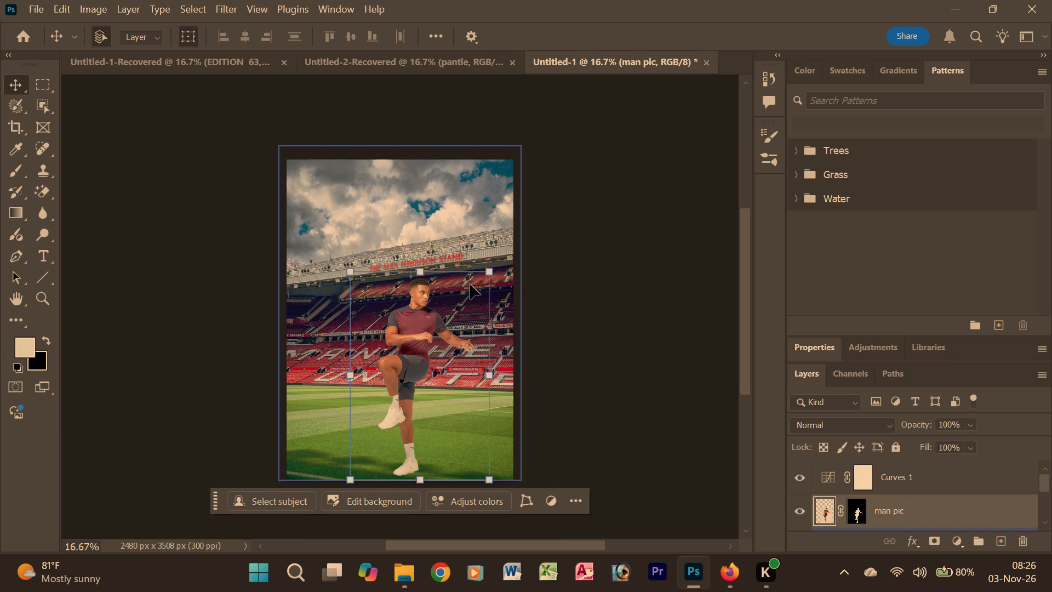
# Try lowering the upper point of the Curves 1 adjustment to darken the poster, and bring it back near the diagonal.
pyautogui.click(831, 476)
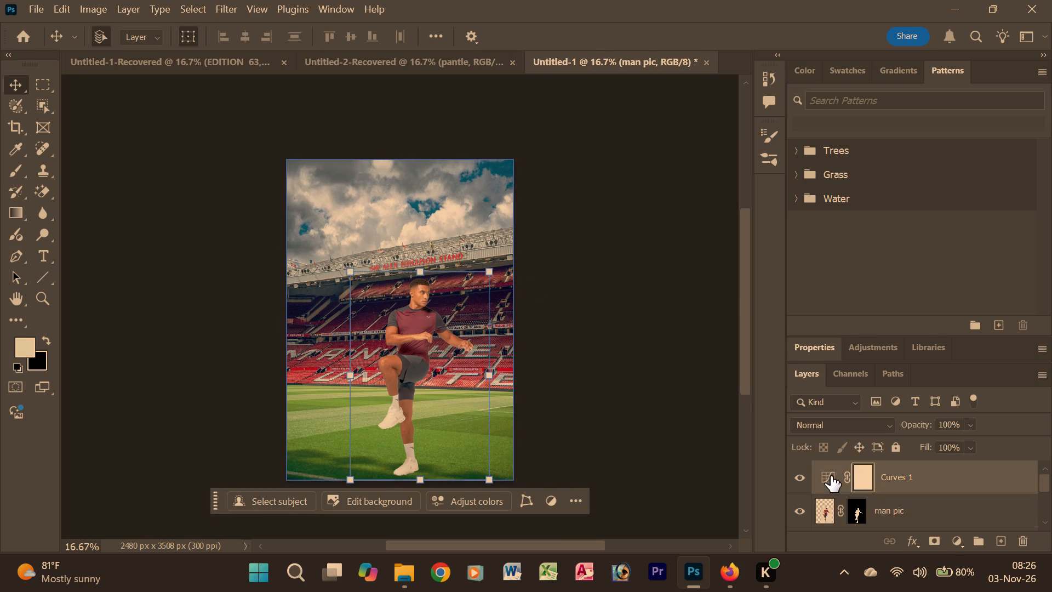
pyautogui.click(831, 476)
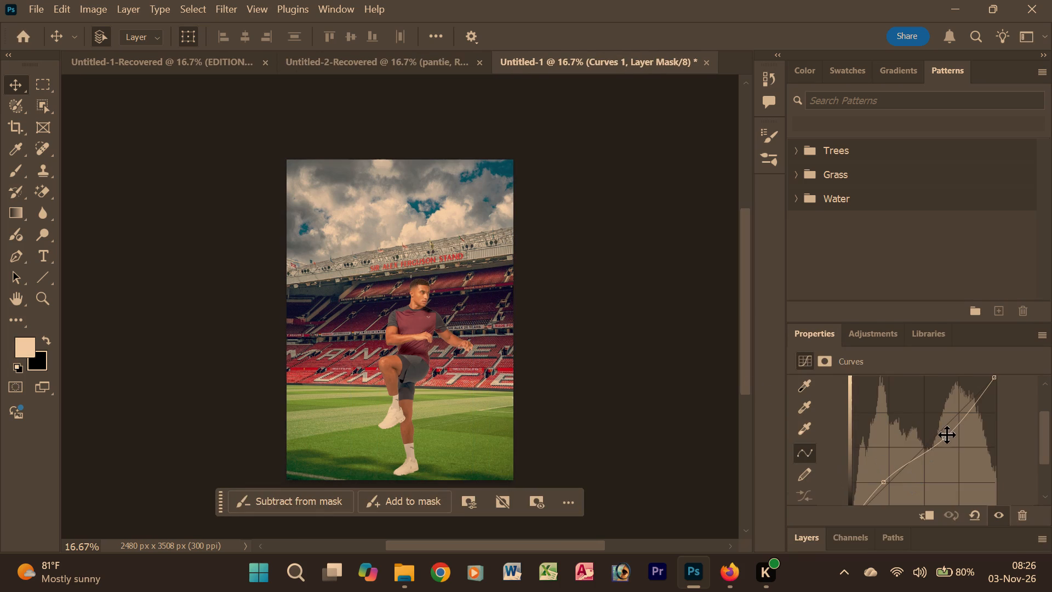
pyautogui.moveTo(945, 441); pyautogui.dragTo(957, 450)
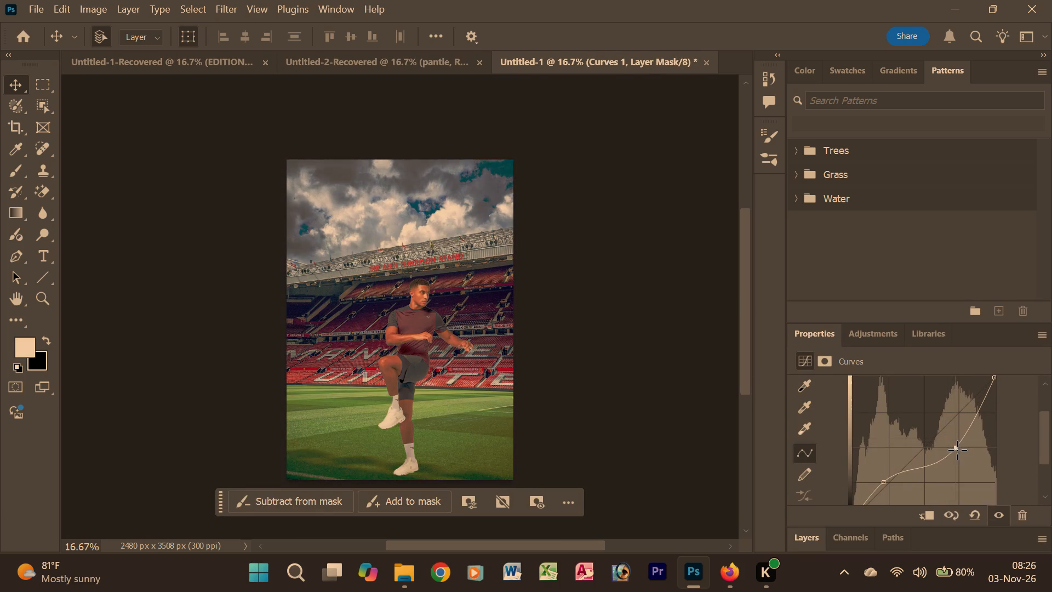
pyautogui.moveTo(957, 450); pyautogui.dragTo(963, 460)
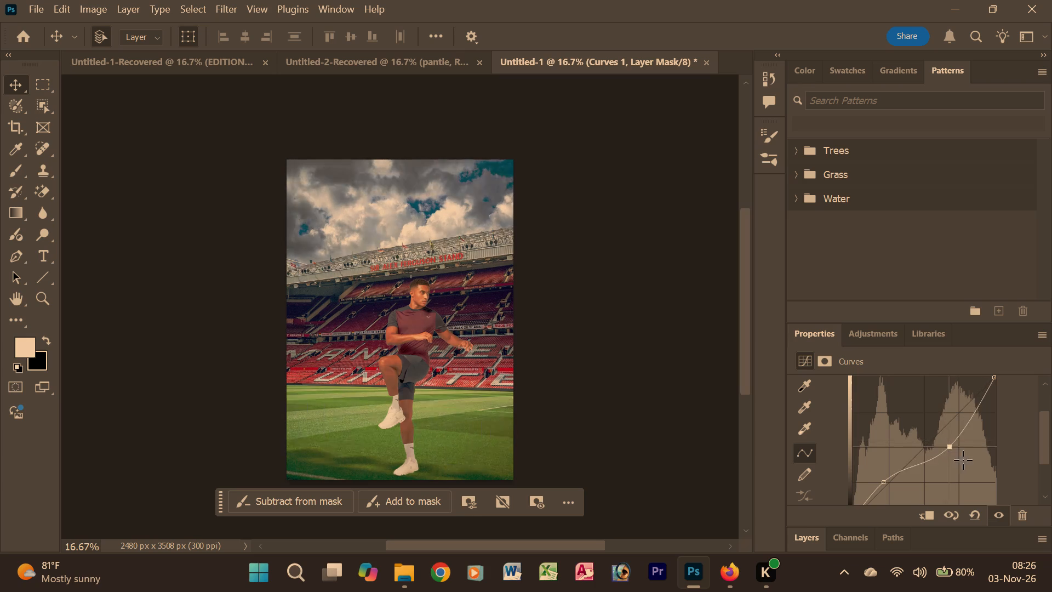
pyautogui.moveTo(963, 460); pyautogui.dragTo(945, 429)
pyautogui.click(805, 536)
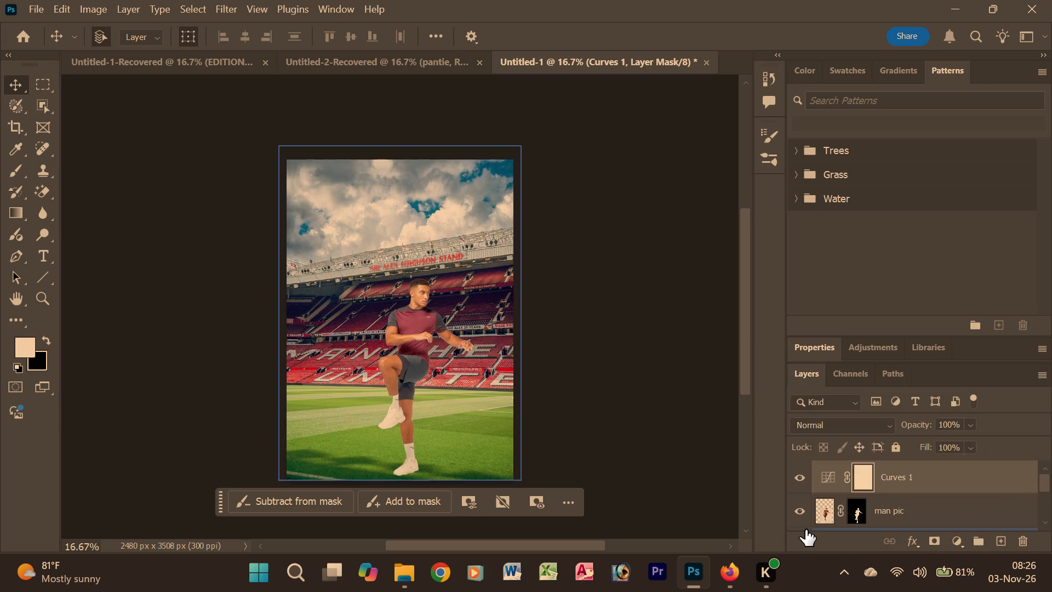
# Clip the Curves 1 adjustment layer to the man pic layer so it affects only the man.
pyautogui.keyDown('alt'); pyautogui.click(833, 492); pyautogui.keyUp('alt')
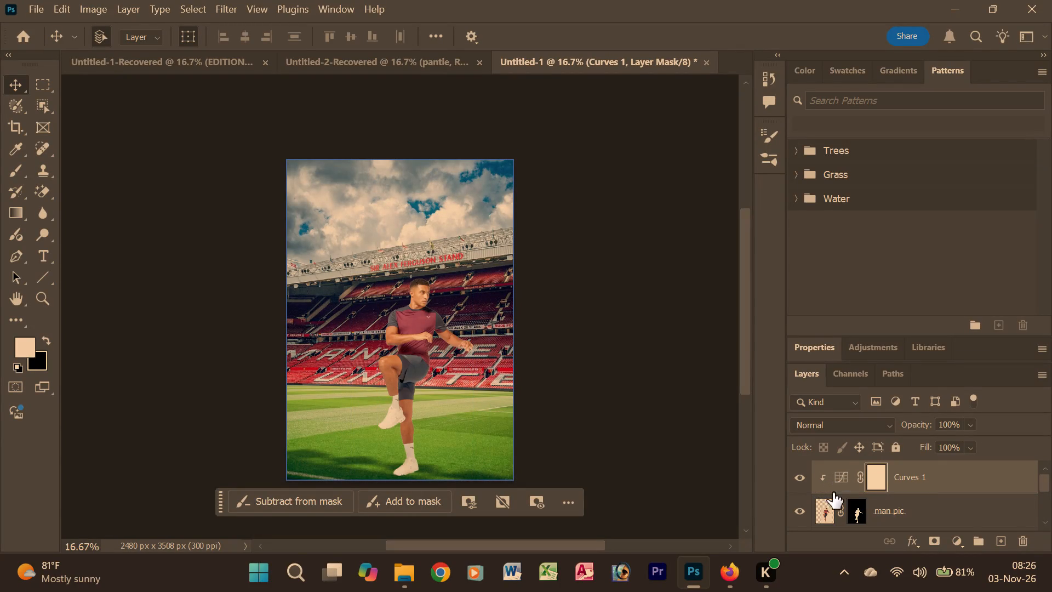
# Darken the man's brighter tones by pulling the upper point of the clipped Curves 1 curve slightly below the diagonal.
pyautogui.click(843, 479)
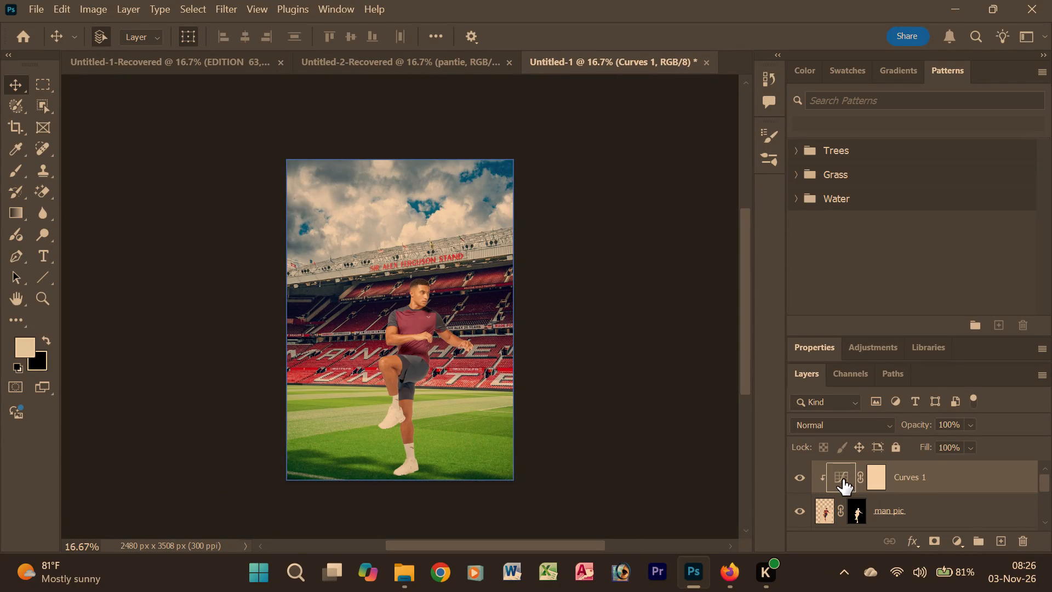
pyautogui.doubleClick(843, 479)
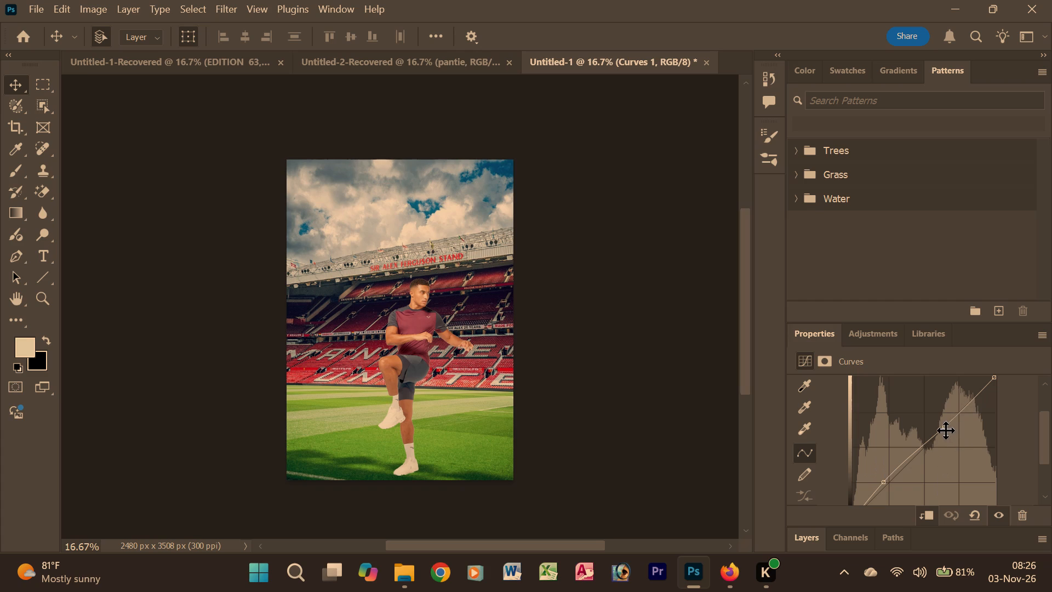
pyautogui.moveTo(946, 430); pyautogui.dragTo(955, 436)
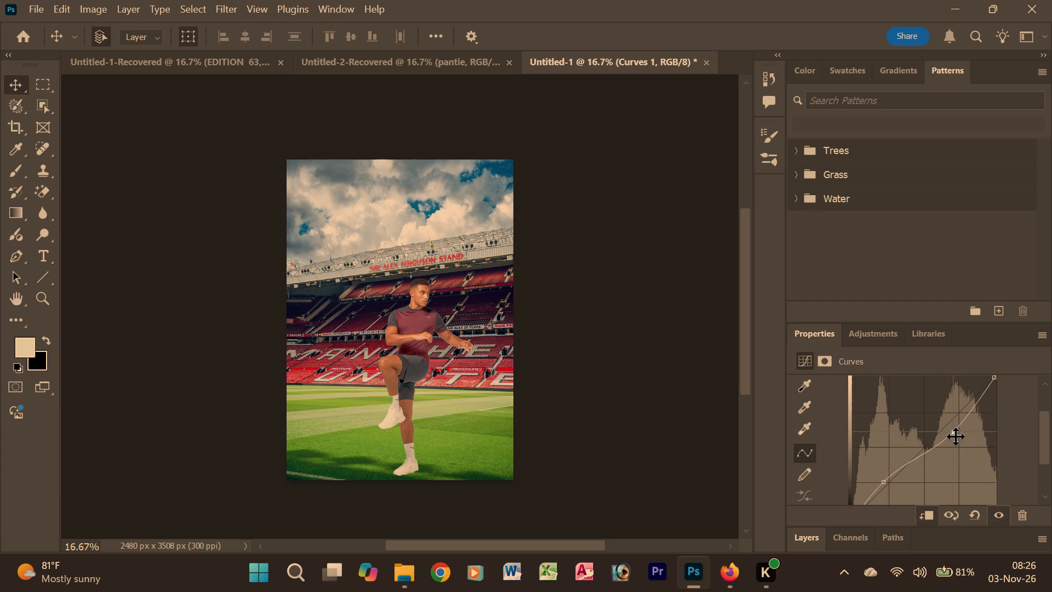
pyautogui.click(884, 483)
pyautogui.moveTo(955, 430); pyautogui.dragTo(963, 437)
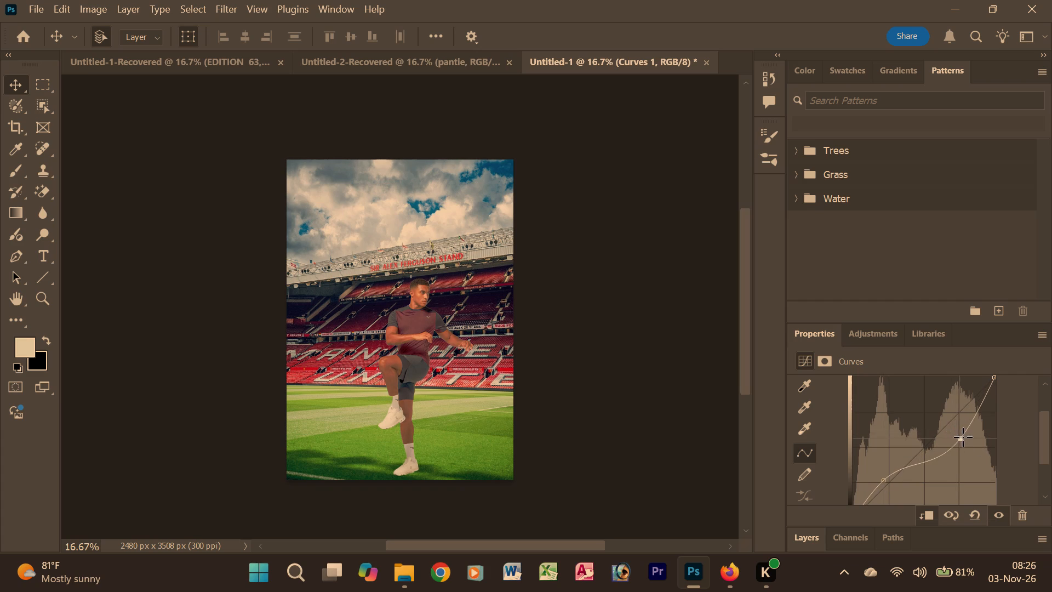
pyautogui.moveTo(963, 437); pyautogui.dragTo(959, 436)
pyautogui.moveTo(959, 436); pyautogui.dragTo(956, 435)
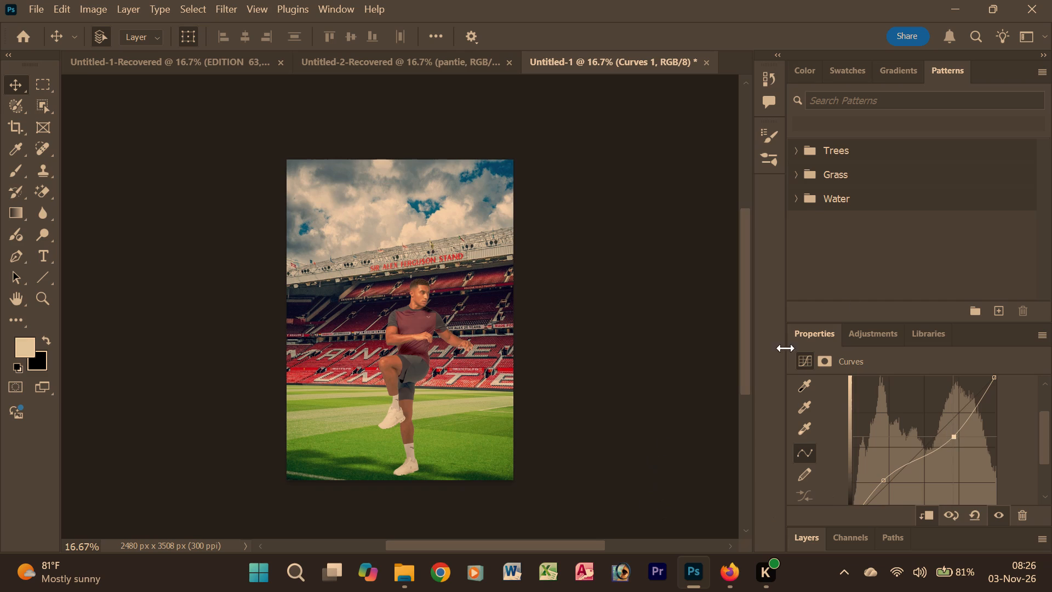
pyautogui.click(862, 274)
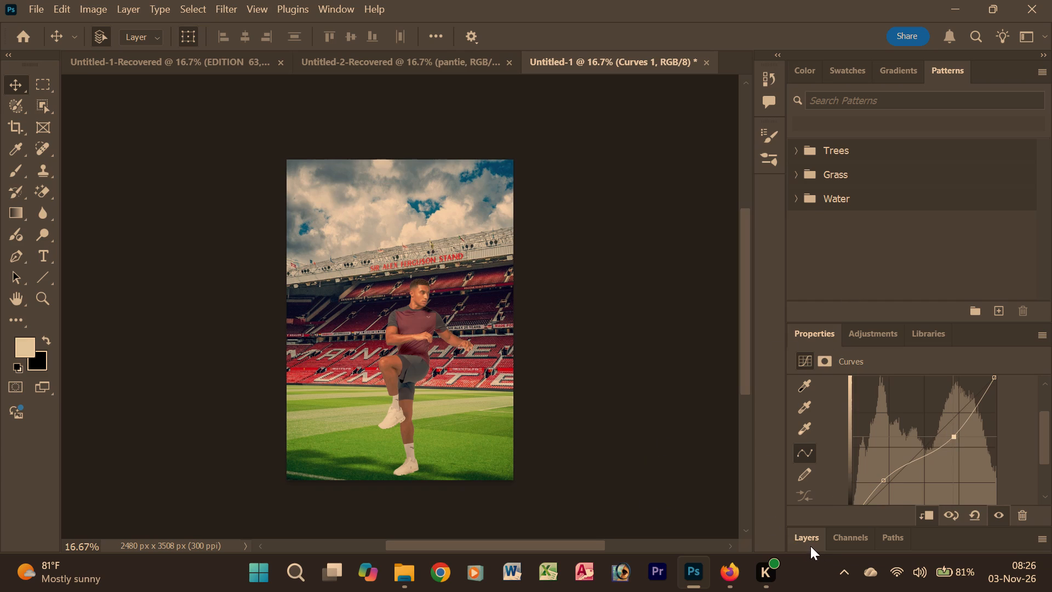
pyautogui.click(809, 544)
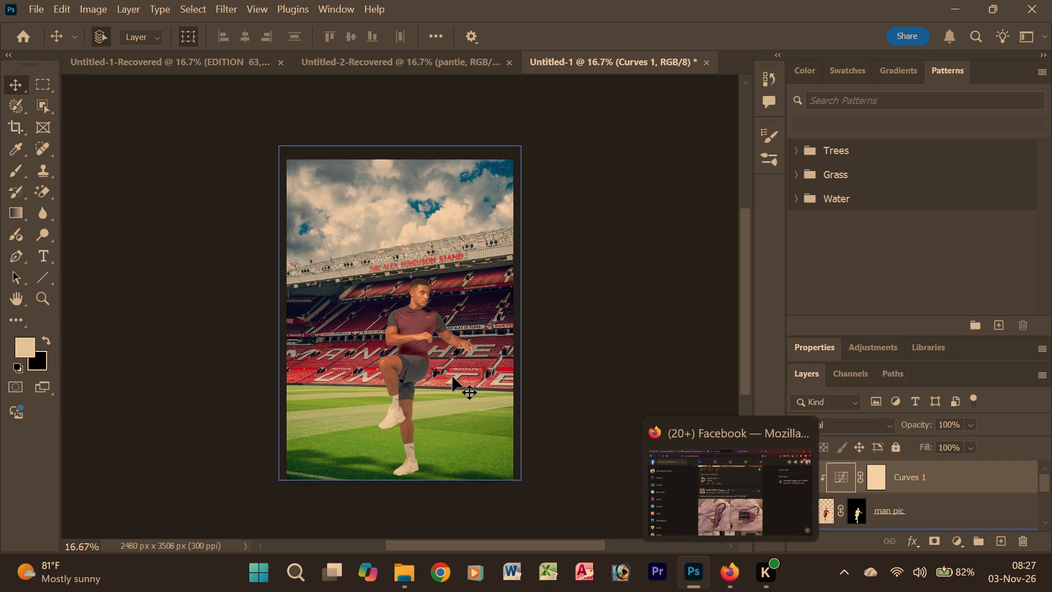
# Switch to Firefox and open the 10-minute onboarding conversation from the Terac home page's setup tasks.
pyautogui.click(724, 577)
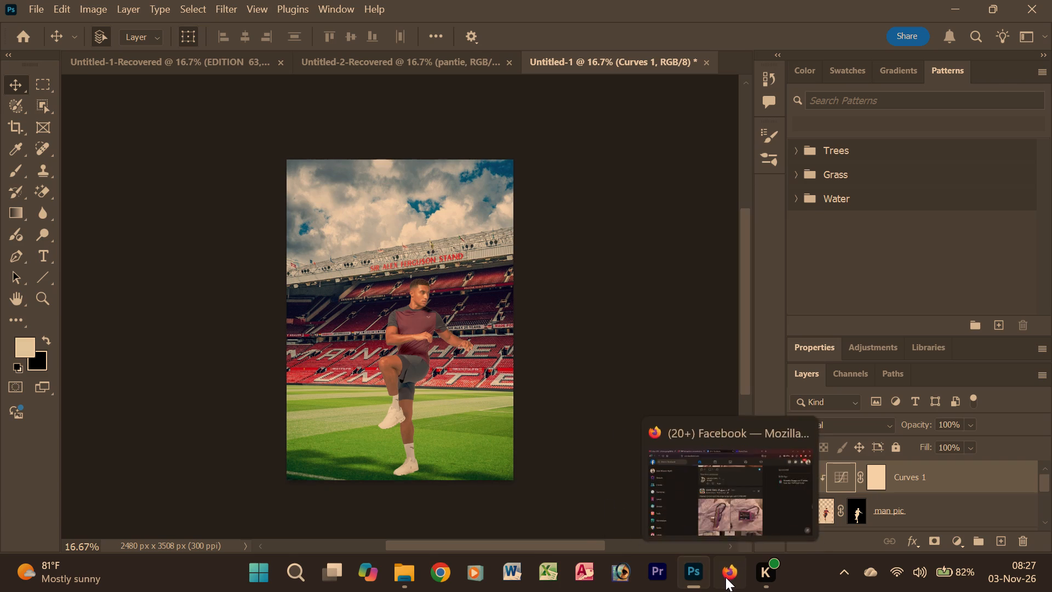
pyautogui.click(725, 577)
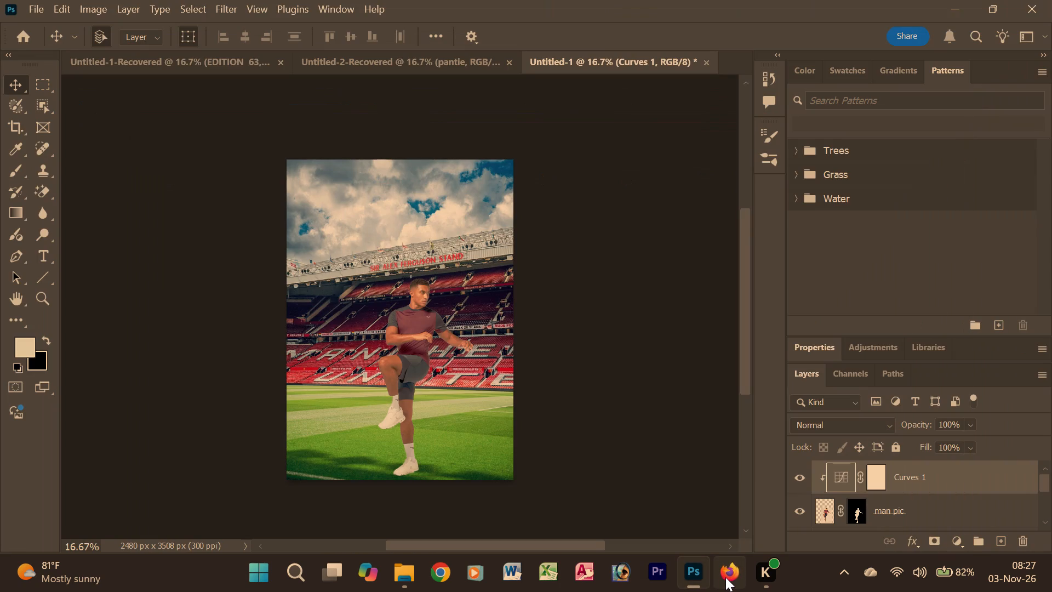
pyautogui.click(725, 577)
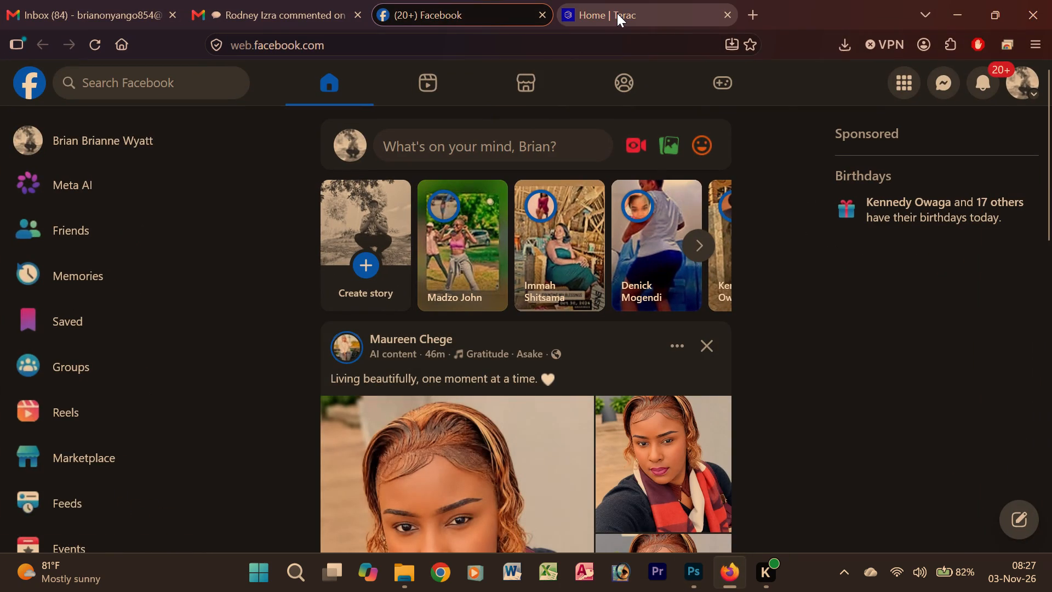
pyautogui.click(617, 13)
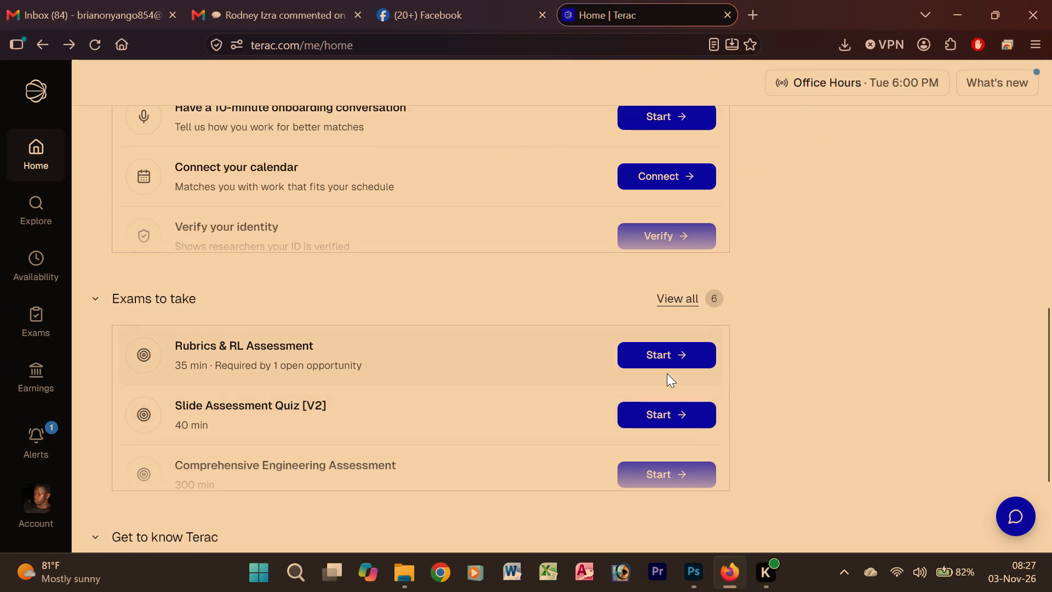
pyautogui.scroll(2, 512, 327)
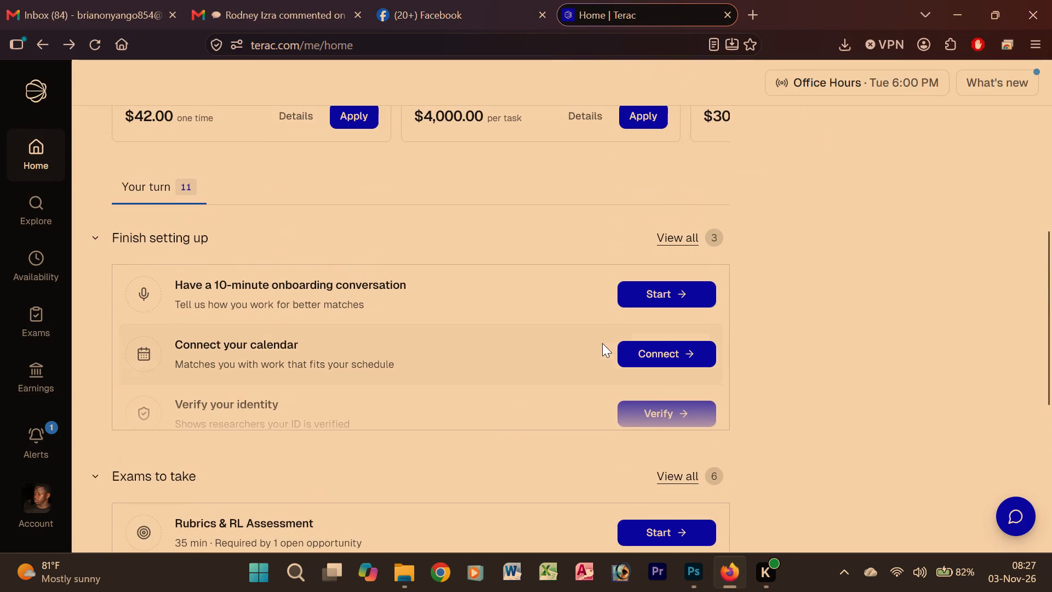
pyautogui.click(683, 287)
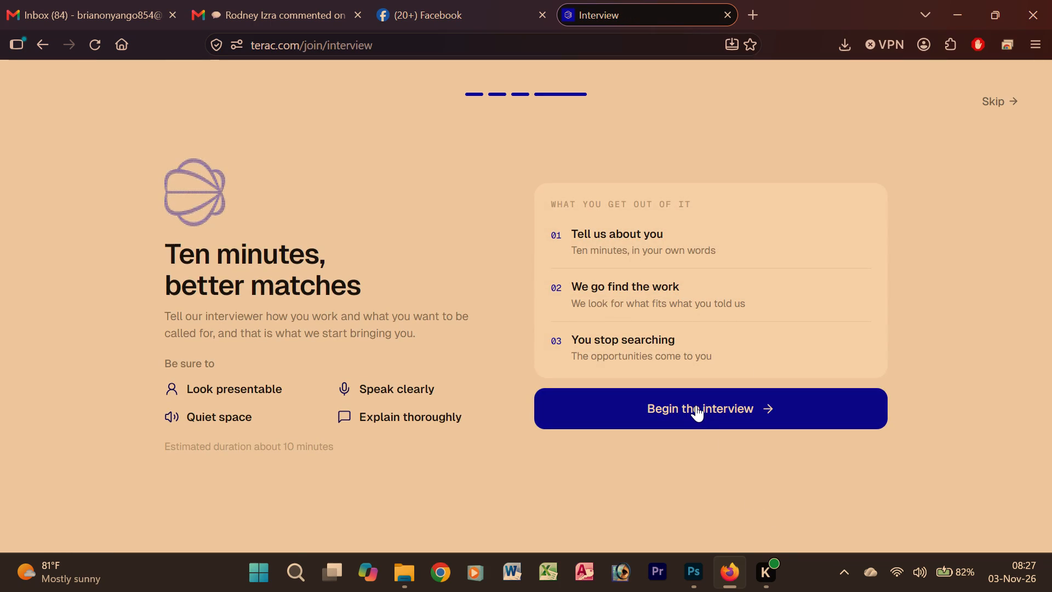
# Begin the Terac interview and start the entire-screen sharing check.
pyautogui.click(696, 405)
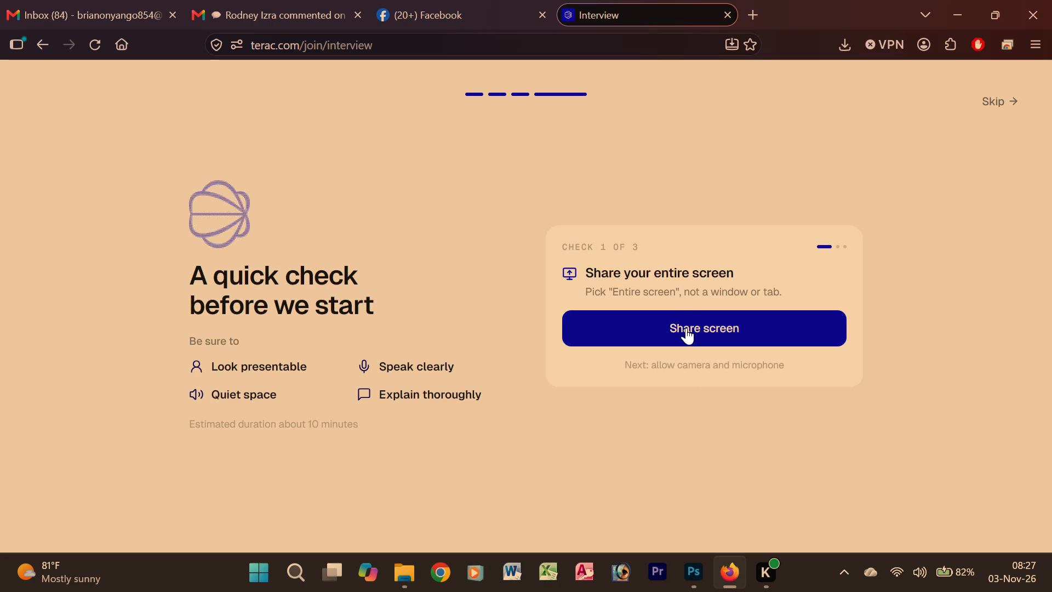
pyautogui.click(686, 328)
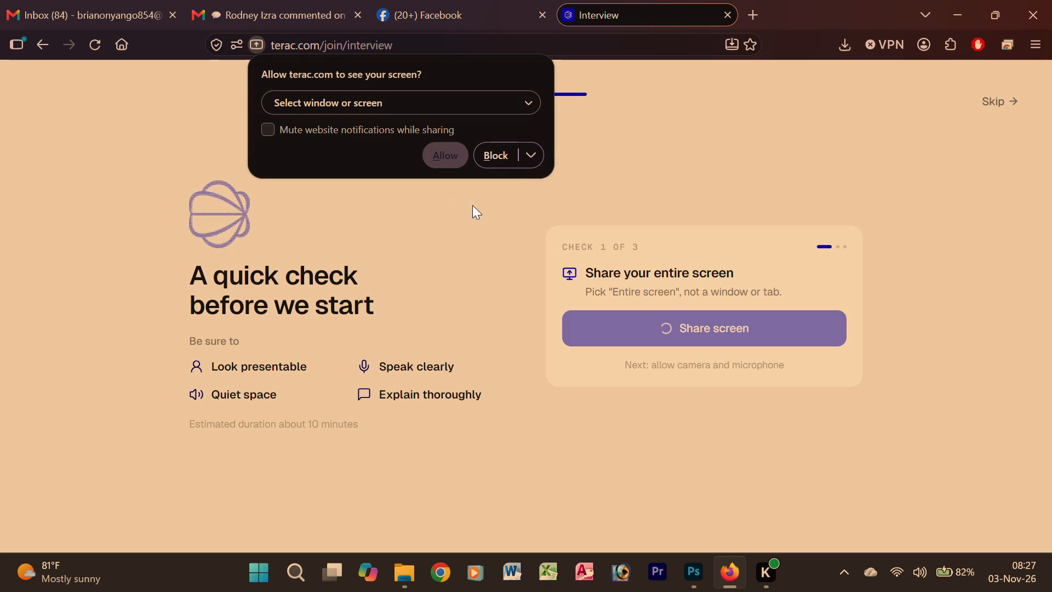
# Enable muting of website notifications in the terac.com screen-sharing request in Firefox.
pyautogui.click(267, 124)
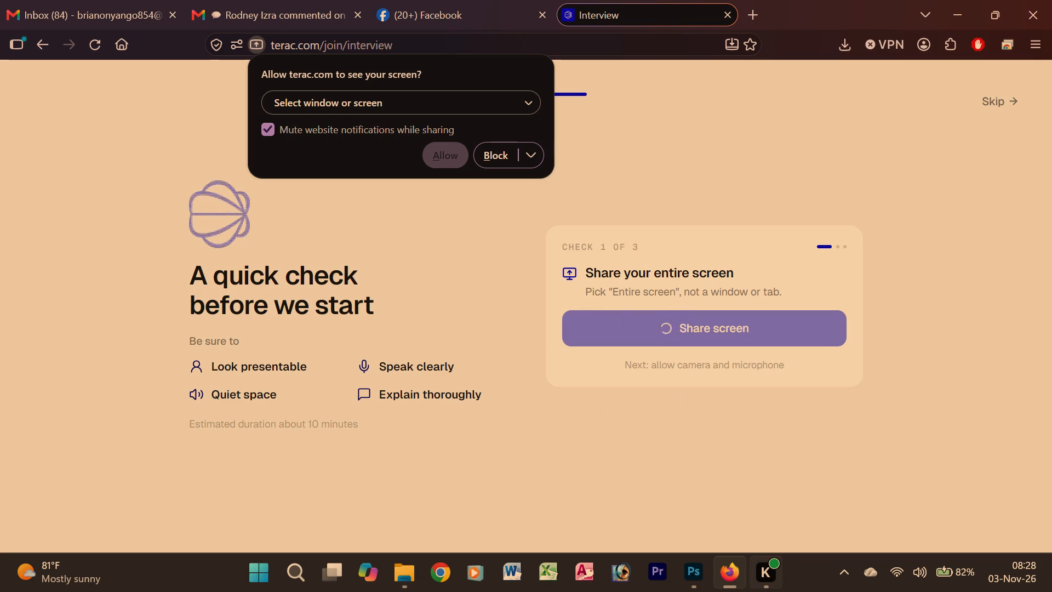
# Switch back to Photoshop and select the man pic layer on the poster.
pyautogui.click(673, 504)
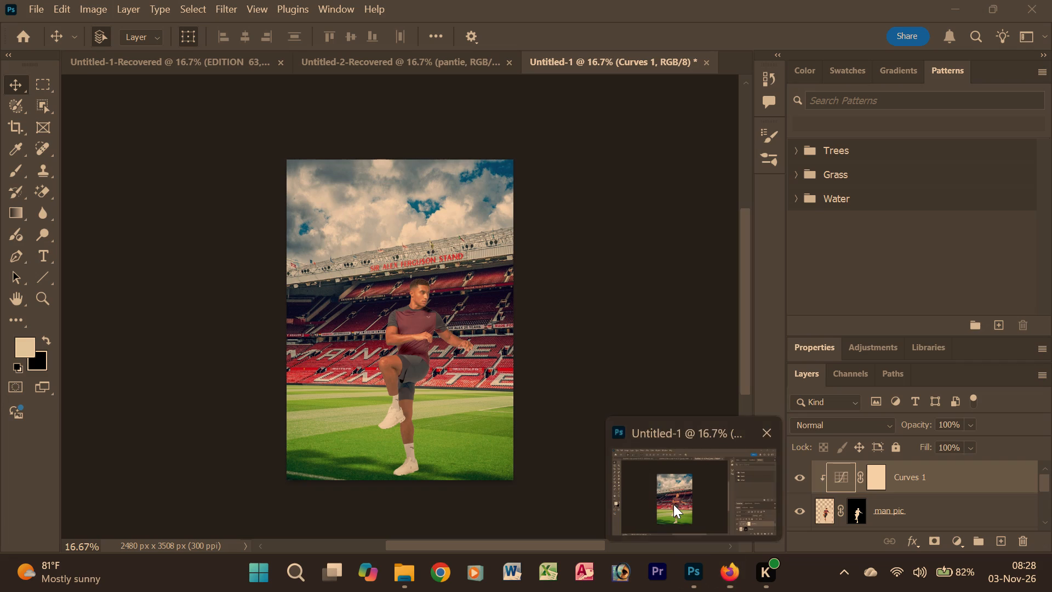
pyautogui.click(404, 326)
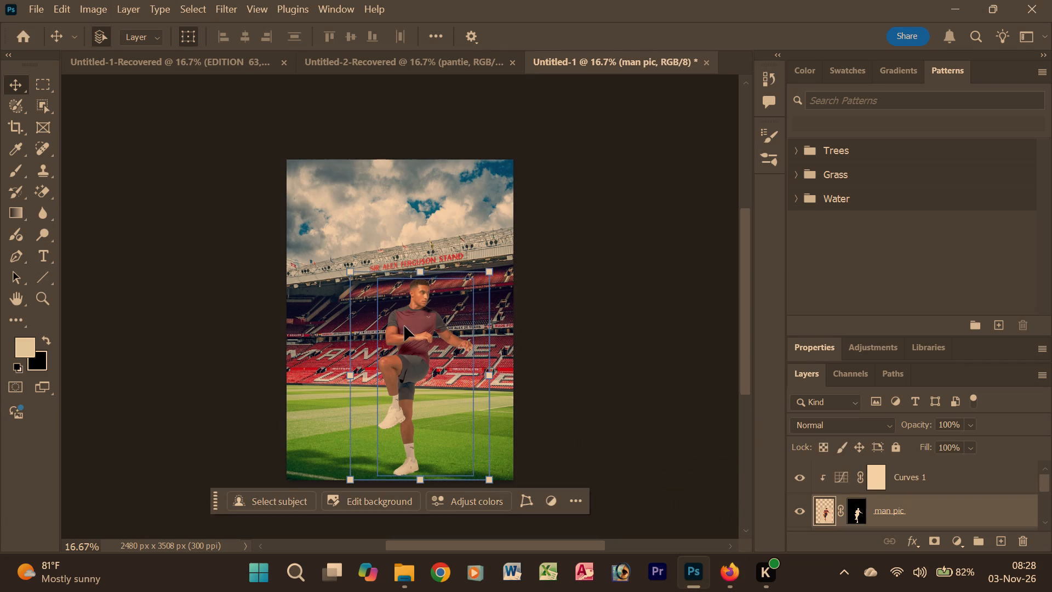